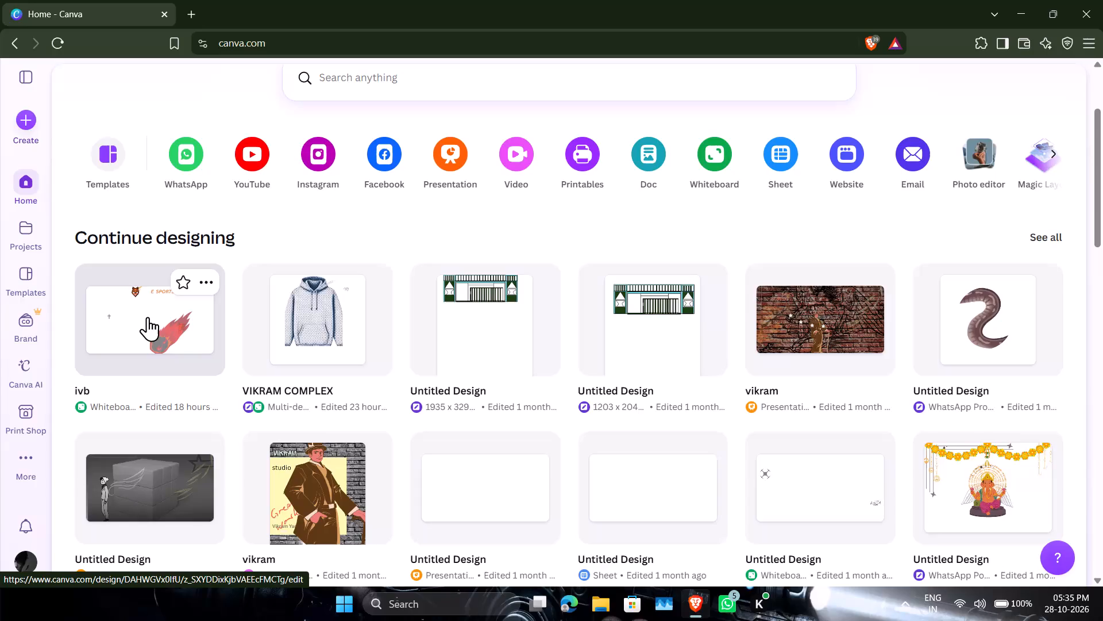
Open the VIKRAM COMPLEX design from the recent projects.
{"action": "left_click", "coordinate": [18, 236]}
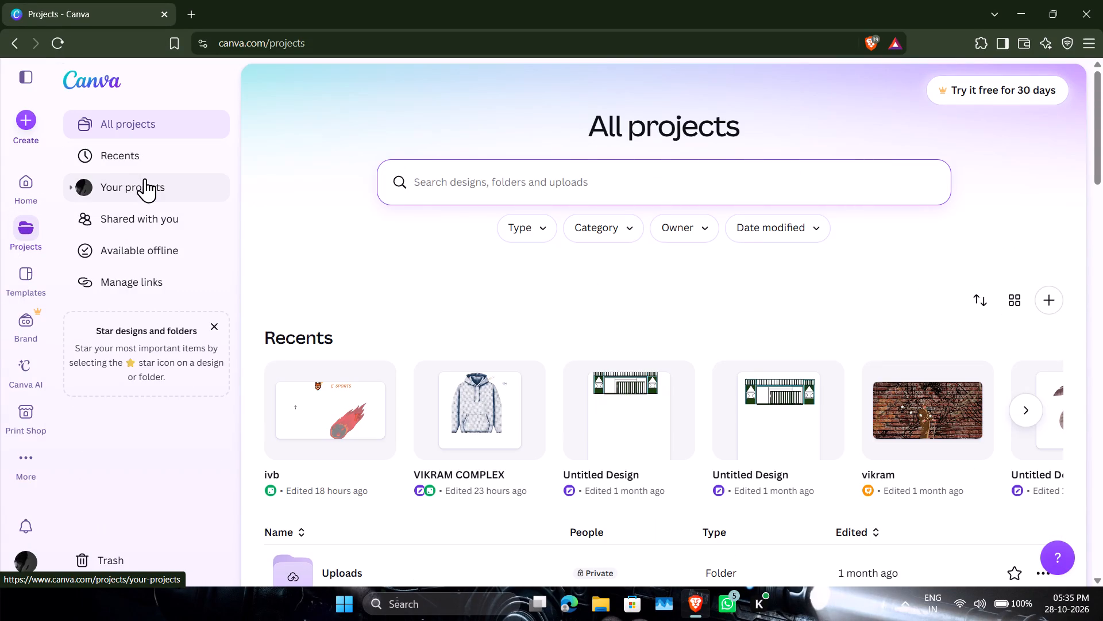
{"action": "left_click", "coordinate": [473, 416]}
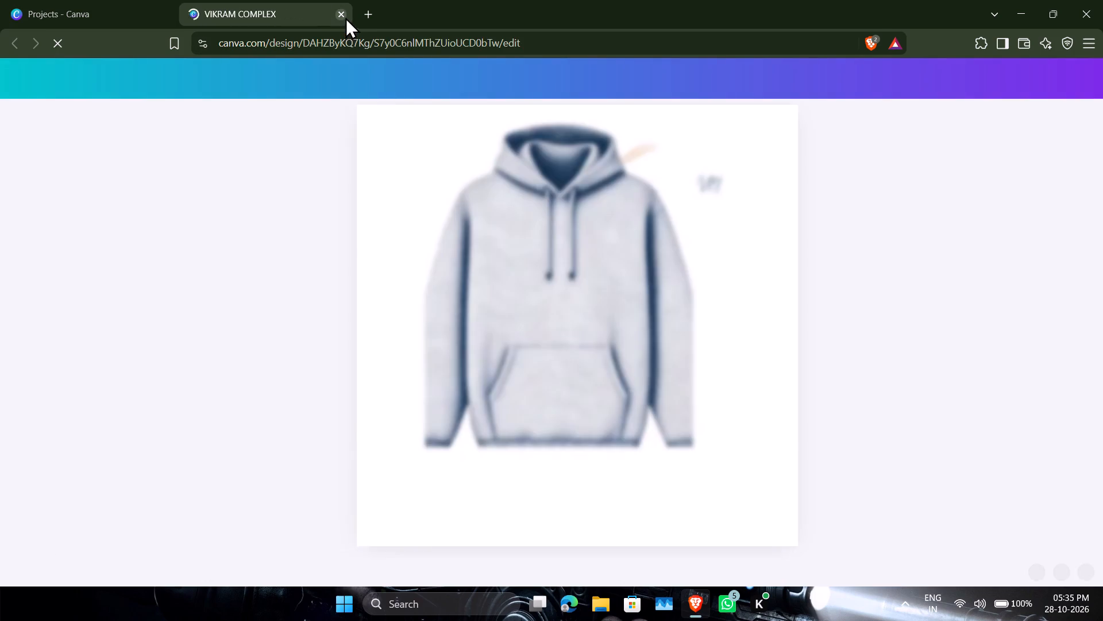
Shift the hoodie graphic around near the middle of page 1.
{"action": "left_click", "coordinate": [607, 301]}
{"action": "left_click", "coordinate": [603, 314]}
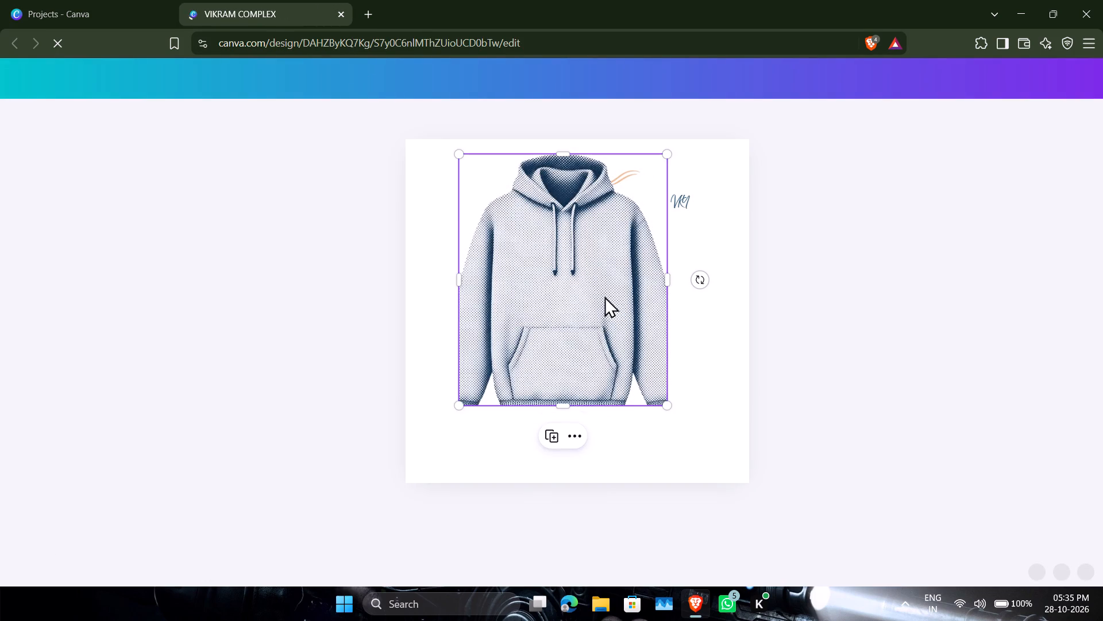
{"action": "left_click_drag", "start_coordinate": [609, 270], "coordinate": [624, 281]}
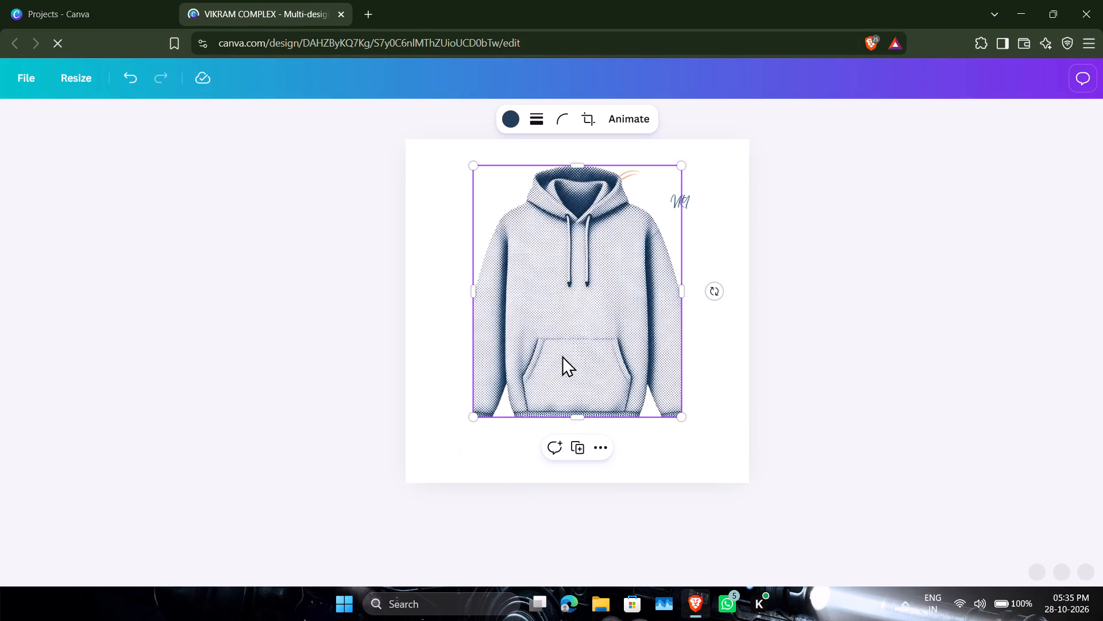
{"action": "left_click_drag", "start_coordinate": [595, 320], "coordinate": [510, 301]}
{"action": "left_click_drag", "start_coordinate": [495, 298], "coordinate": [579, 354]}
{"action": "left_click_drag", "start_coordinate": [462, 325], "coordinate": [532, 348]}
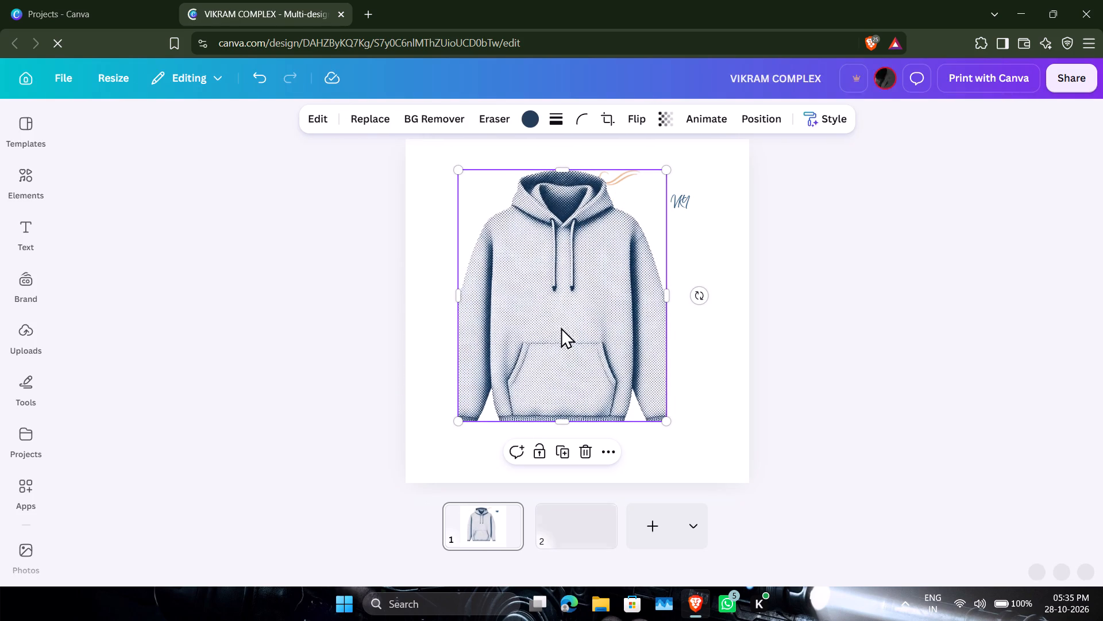
Delete the hoodie graphic and the small blue lettering from page 1.
{"action": "left_click", "coordinate": [584, 445]}
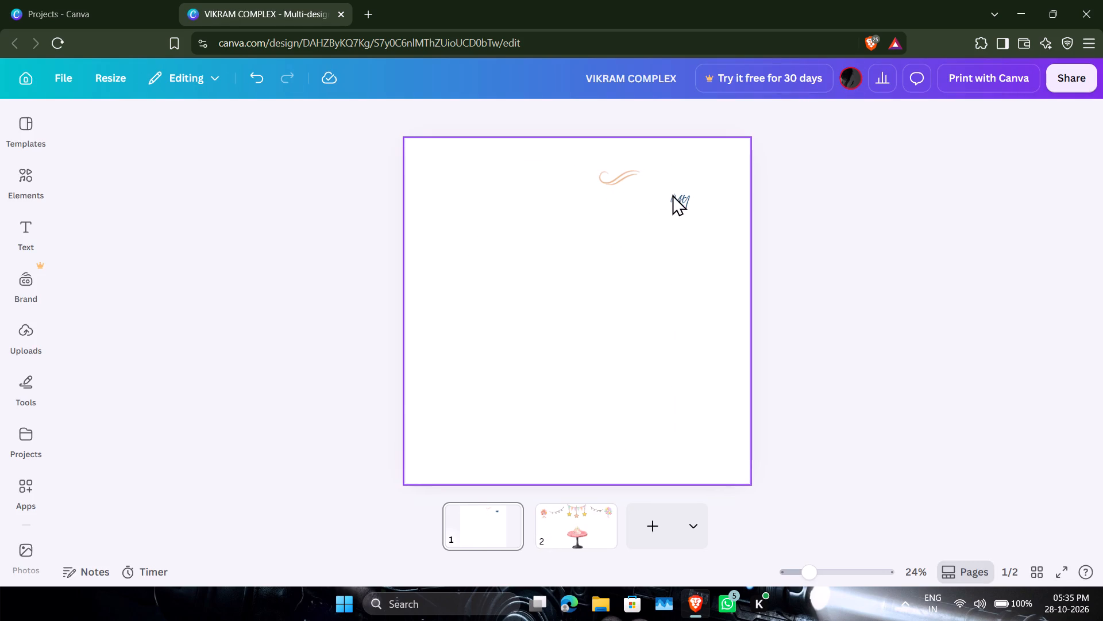
{"action": "left_click", "coordinate": [679, 200]}
{"action": "left_click", "coordinate": [703, 168]}
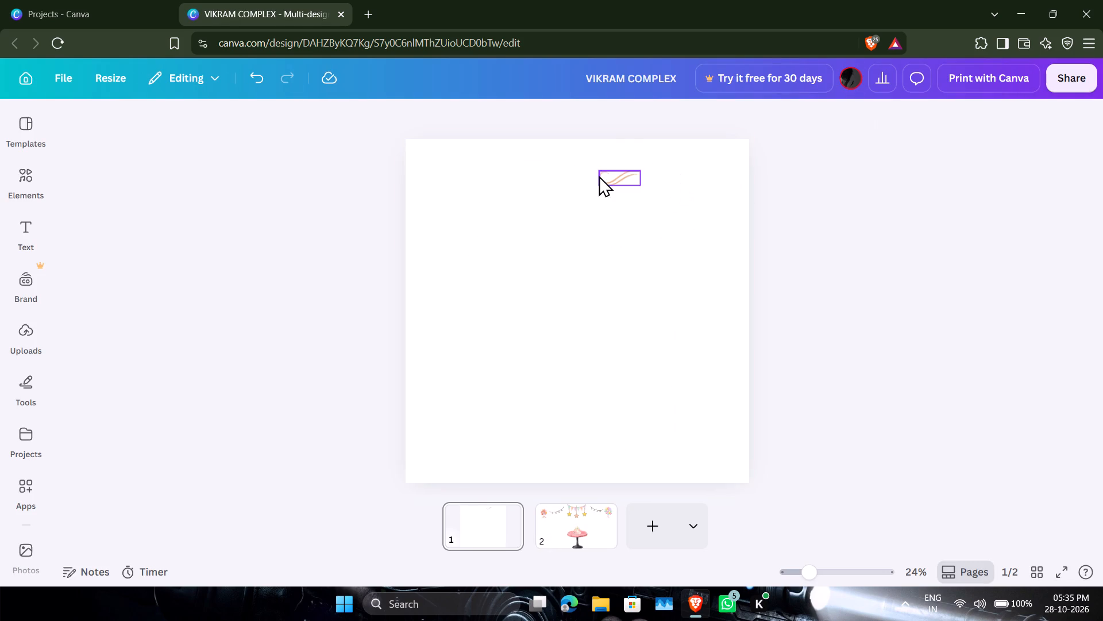
Enlarge the peach swirl to nearly the full page width and center it horizontally on page 1.
{"action": "left_click_drag", "start_coordinate": [599, 175], "coordinate": [565, 225]}
{"action": "left_click_drag", "start_coordinate": [620, 181], "coordinate": [576, 242]}
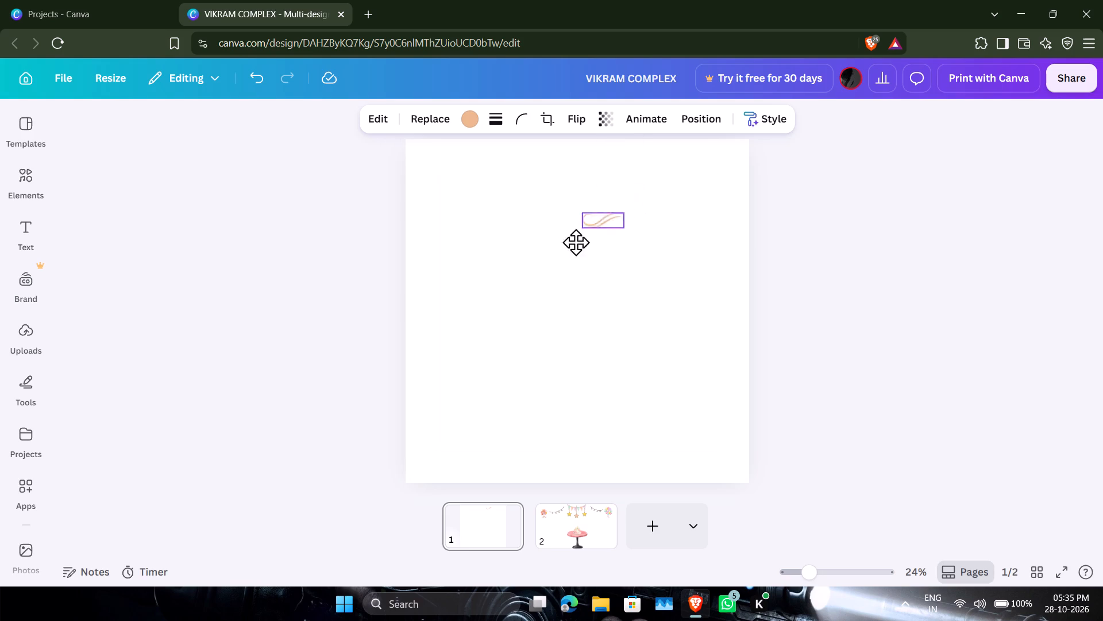
{"action": "left_click_drag", "start_coordinate": [576, 242], "coordinate": [562, 247]}
{"action": "left_click_drag", "start_coordinate": [581, 247], "coordinate": [691, 293]}
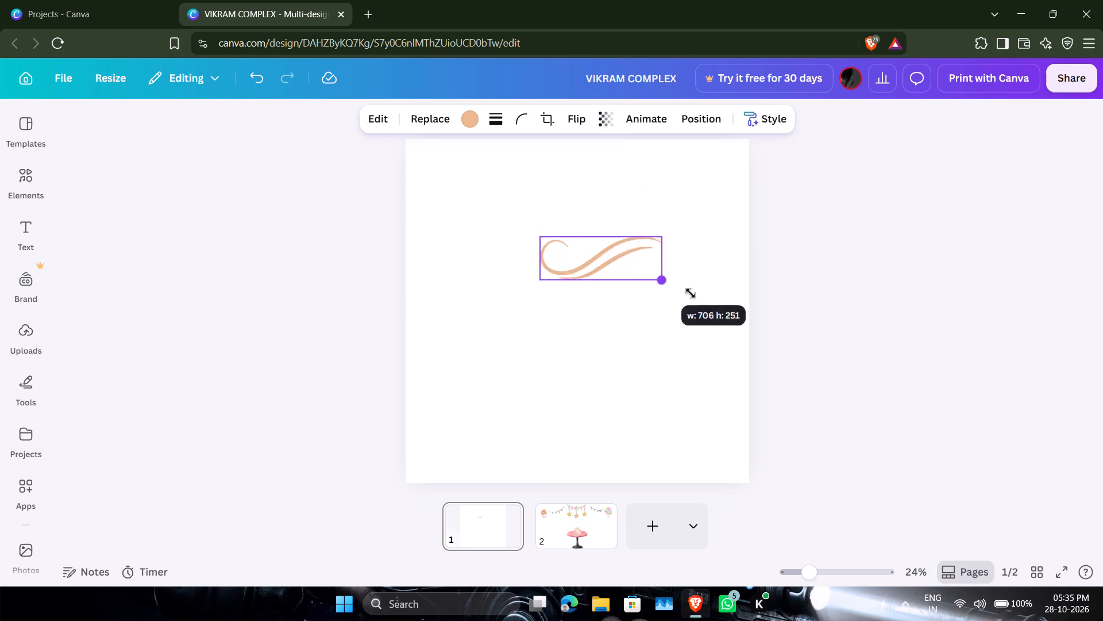
{"action": "left_click_drag", "start_coordinate": [691, 293], "coordinate": [867, 349]}
{"action": "left_click_drag", "start_coordinate": [710, 310], "coordinate": [643, 306]}
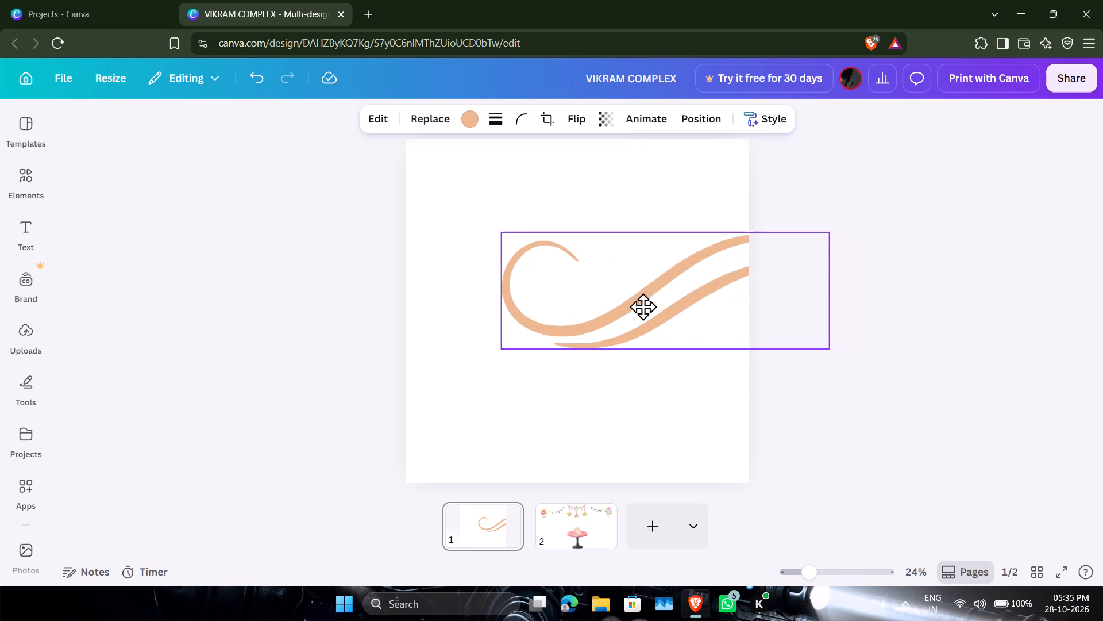
{"action": "left_click_drag", "start_coordinate": [643, 306], "coordinate": [583, 306]}
Rotate the peach swirl about 90° counterclockwise so it stands vertically on the page, and deselect it.
{"action": "left_click_drag", "start_coordinate": [572, 384], "coordinate": [574, 384]}
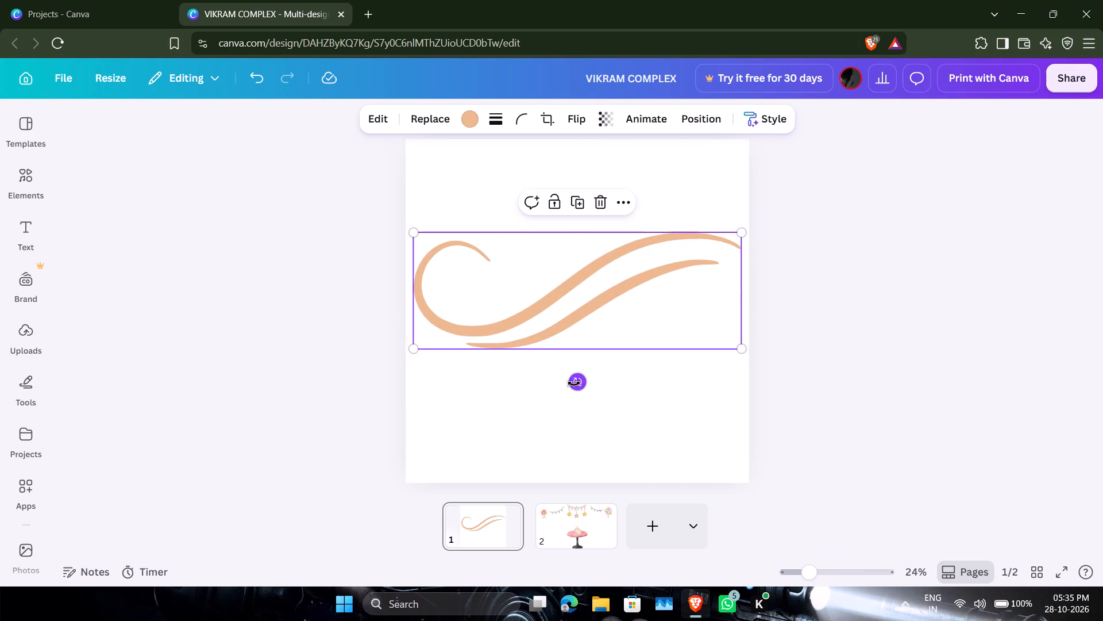
{"action": "left_click_drag", "start_coordinate": [574, 384], "coordinate": [711, 311]}
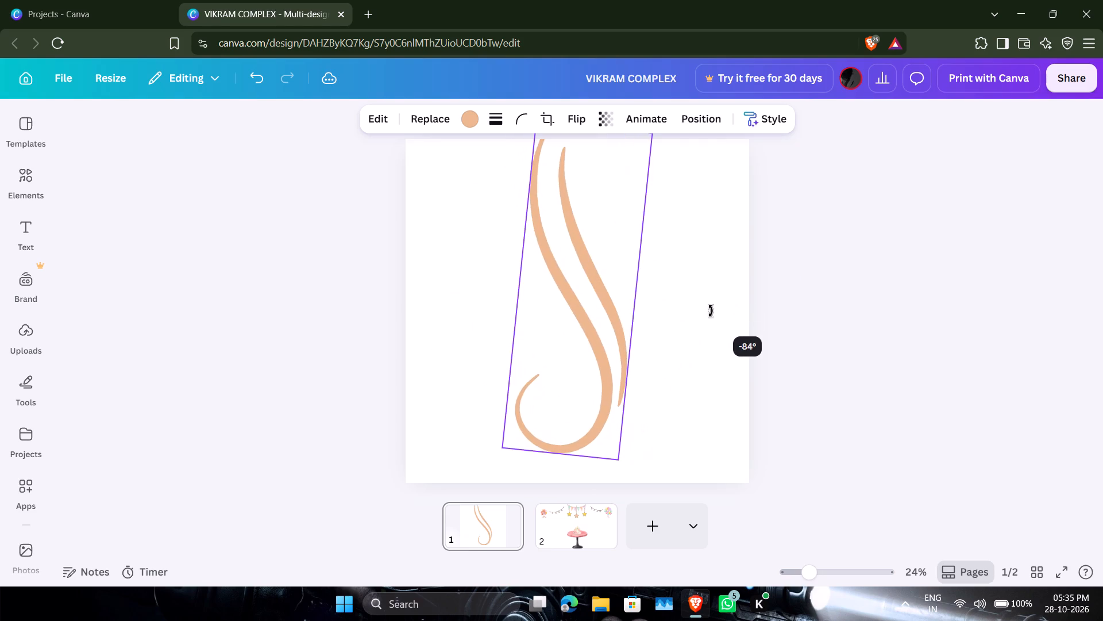
{"action": "left_click_drag", "start_coordinate": [711, 311], "coordinate": [714, 294]}
{"action": "left_click", "coordinate": [789, 267]}
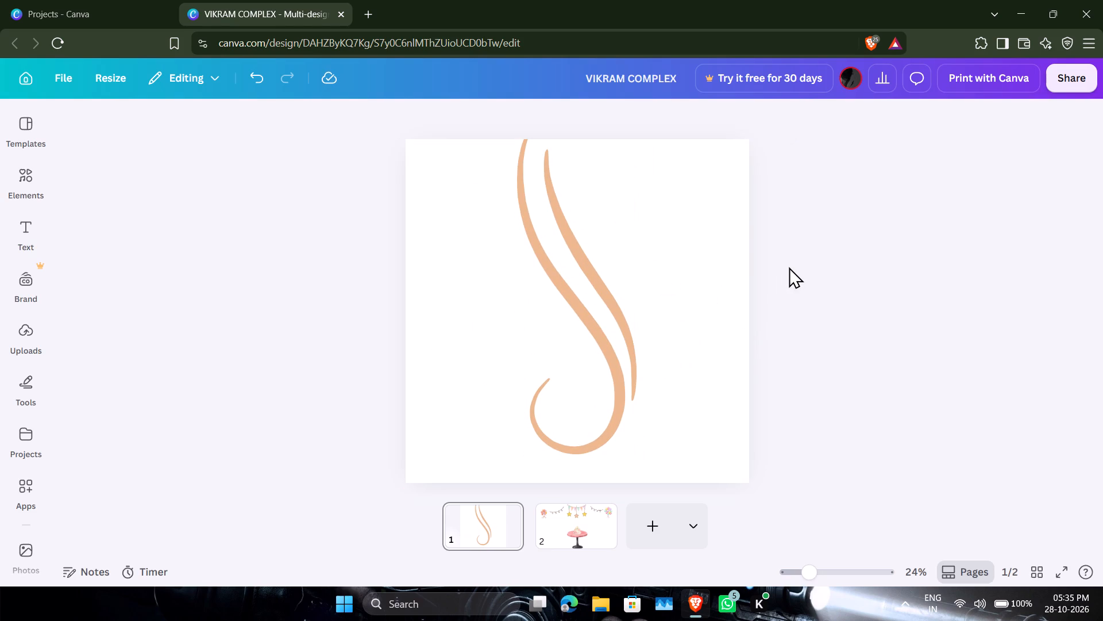
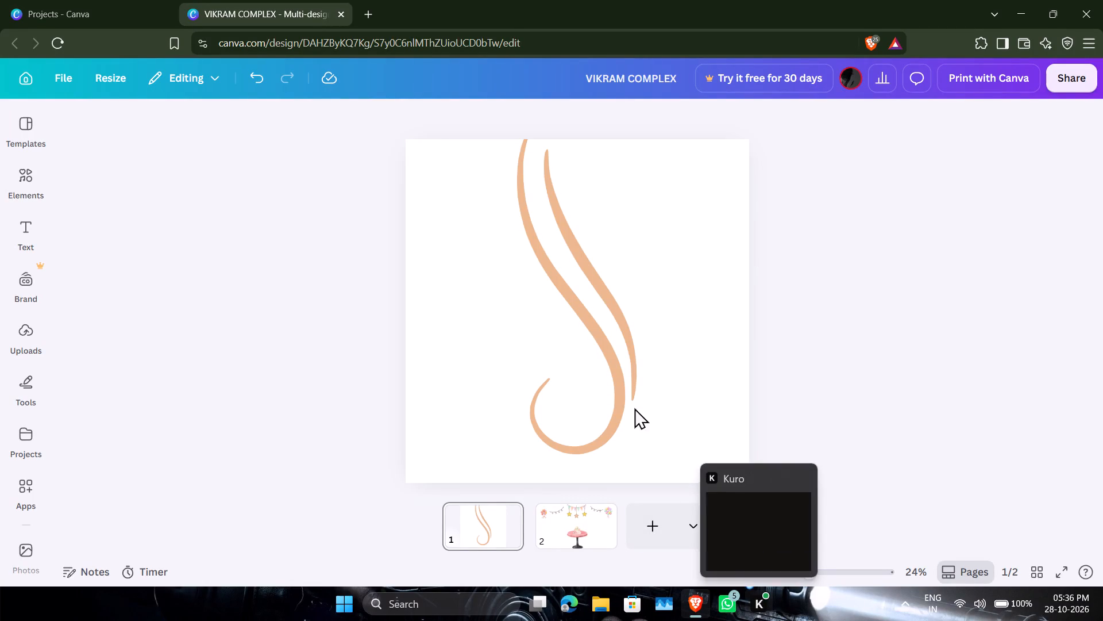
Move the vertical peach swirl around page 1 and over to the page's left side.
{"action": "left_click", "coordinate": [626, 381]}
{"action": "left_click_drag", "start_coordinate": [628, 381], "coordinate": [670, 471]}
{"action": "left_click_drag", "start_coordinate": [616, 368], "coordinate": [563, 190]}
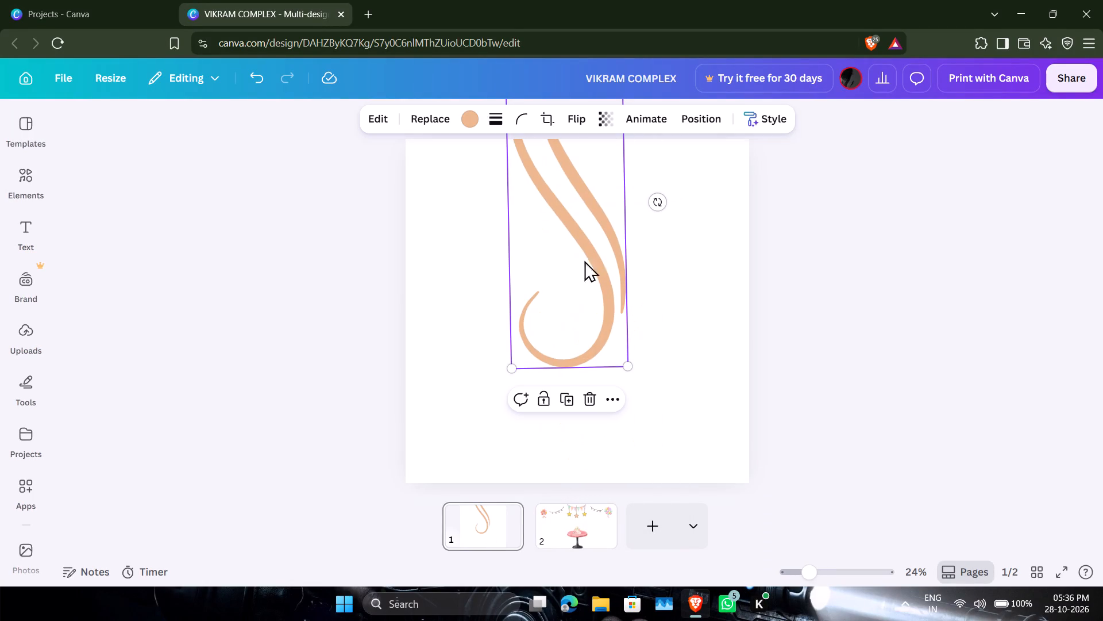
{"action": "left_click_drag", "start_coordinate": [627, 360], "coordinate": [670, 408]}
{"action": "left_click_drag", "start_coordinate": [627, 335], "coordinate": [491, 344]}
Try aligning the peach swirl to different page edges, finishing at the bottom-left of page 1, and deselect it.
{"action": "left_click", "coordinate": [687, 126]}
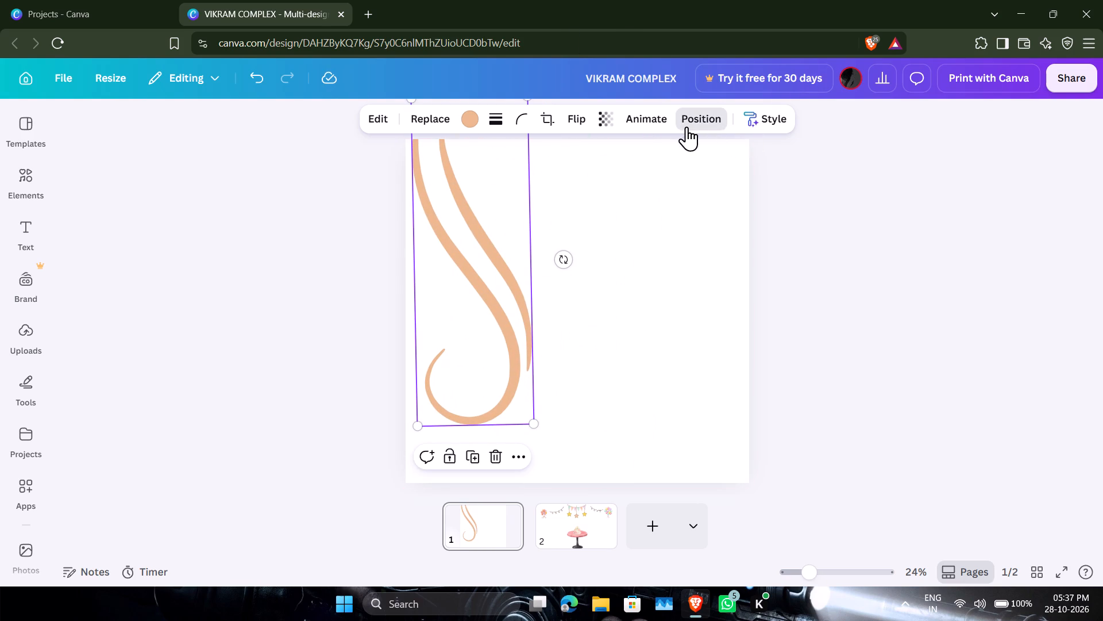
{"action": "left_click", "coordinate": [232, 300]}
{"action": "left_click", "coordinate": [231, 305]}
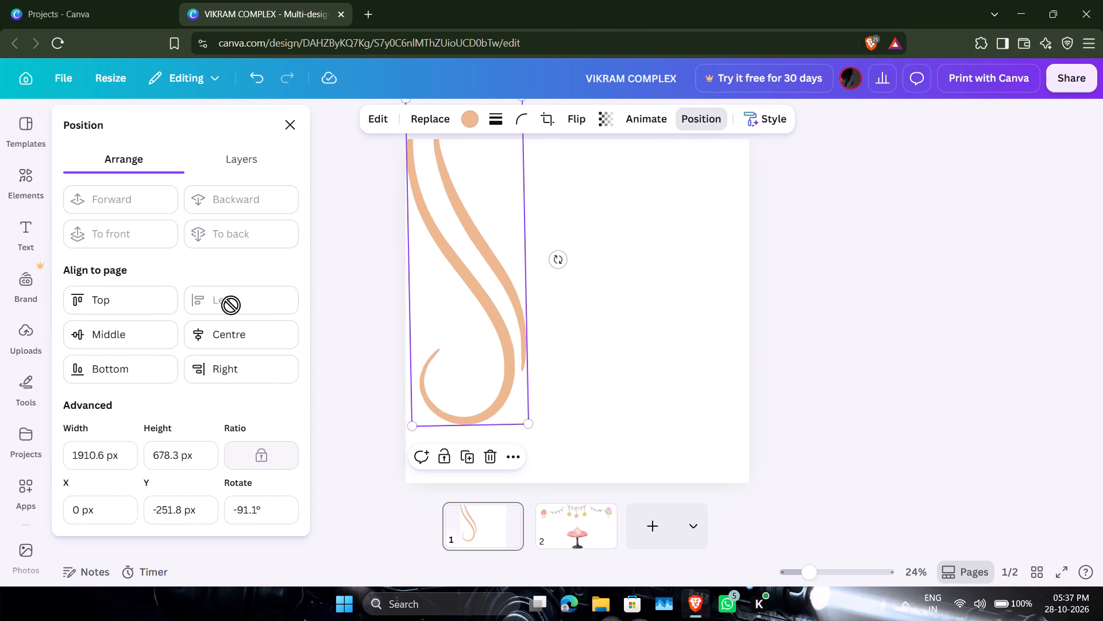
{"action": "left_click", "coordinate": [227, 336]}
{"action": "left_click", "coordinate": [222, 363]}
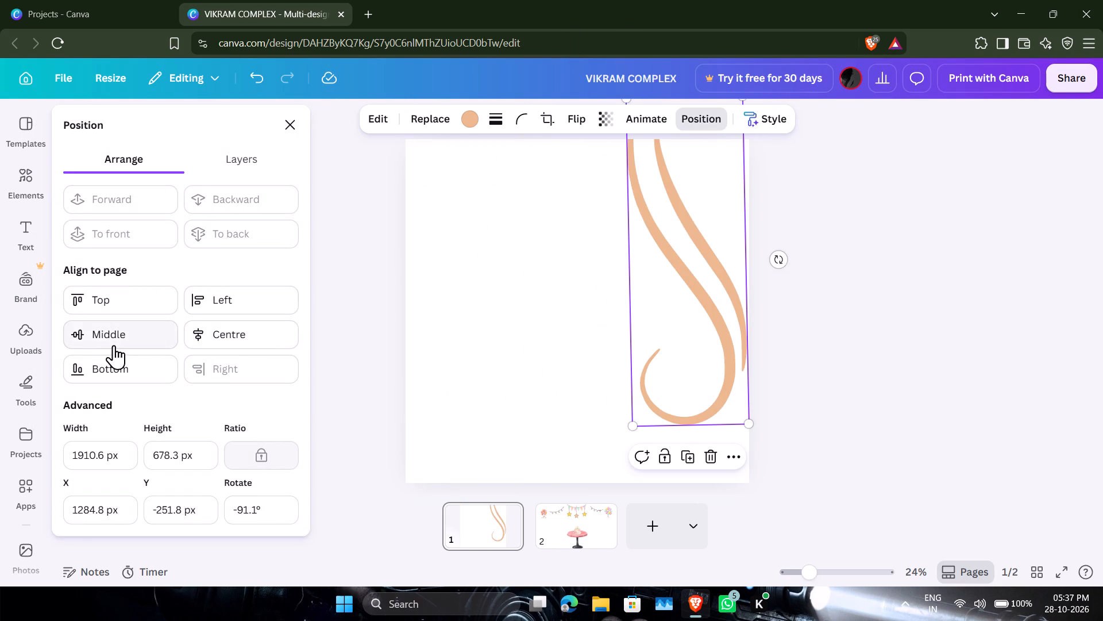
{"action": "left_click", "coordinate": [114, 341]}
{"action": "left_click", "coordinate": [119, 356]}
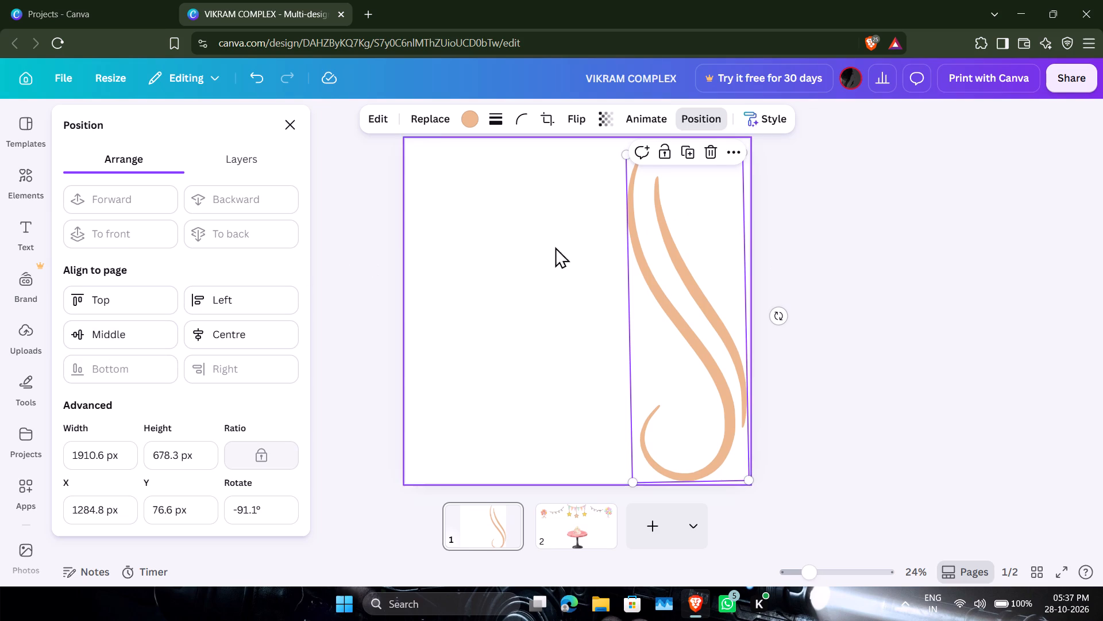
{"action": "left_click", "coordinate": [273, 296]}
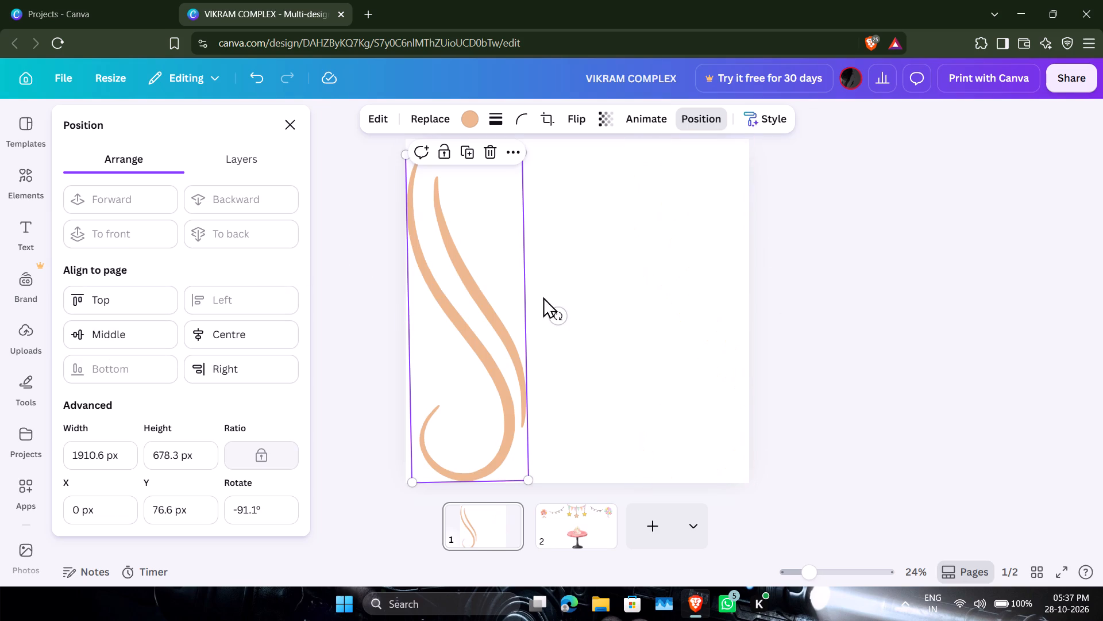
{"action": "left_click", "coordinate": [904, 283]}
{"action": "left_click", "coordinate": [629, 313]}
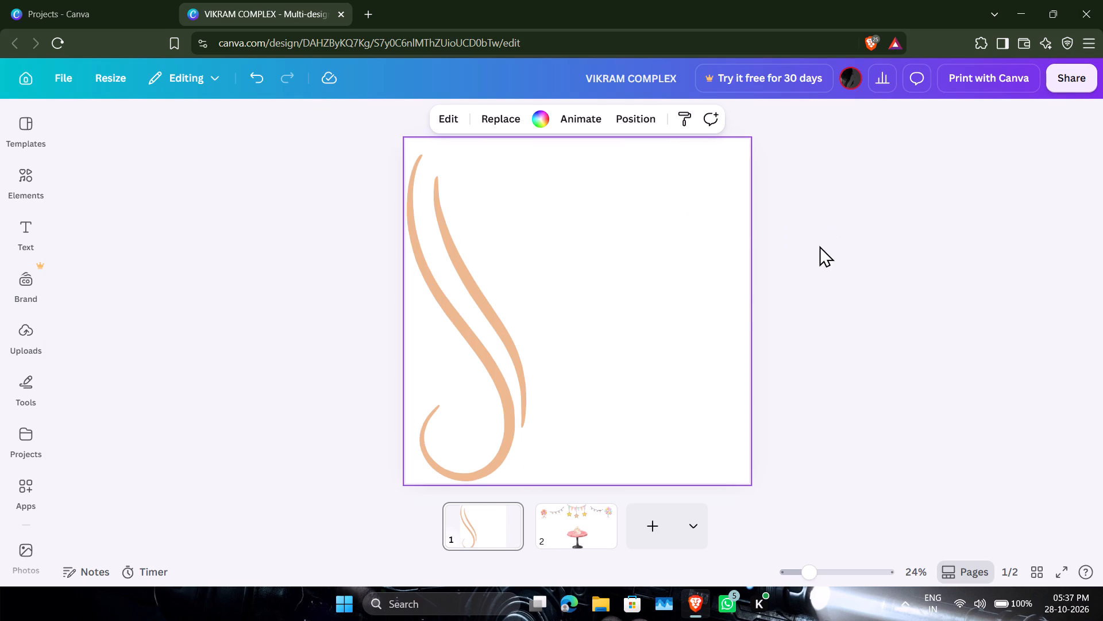
Add the black T-shirt graphic from the recently used elements to page 1 and enlarge it.
{"action": "left_click", "coordinate": [29, 195]}
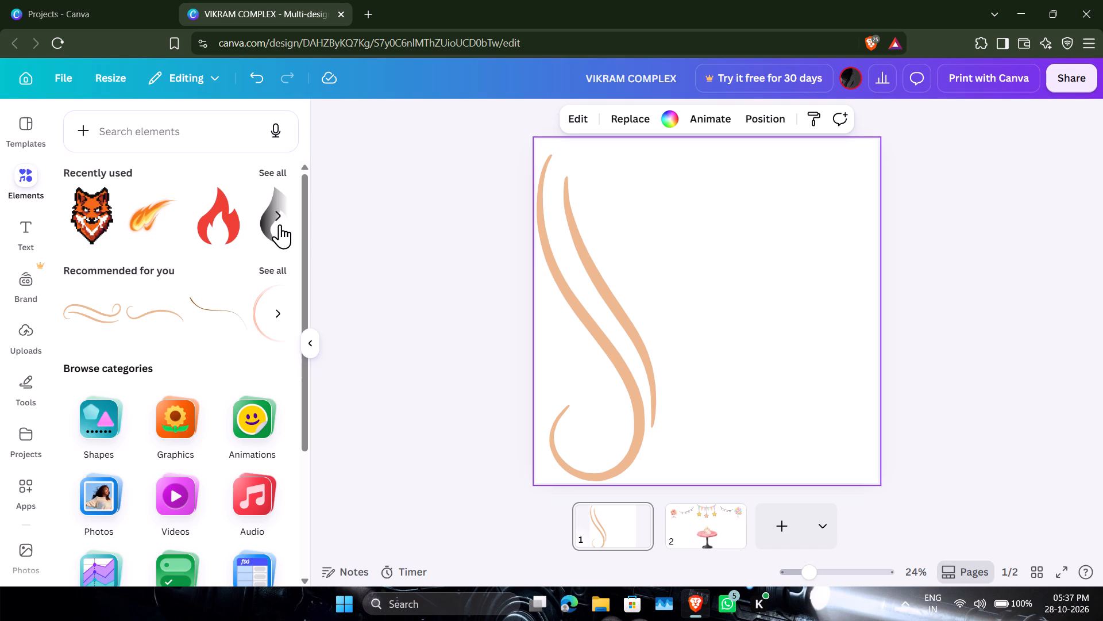
{"action": "left_click", "coordinate": [280, 224]}
{"action": "left_click", "coordinate": [280, 224]}
{"action": "left_click_drag", "start_coordinate": [109, 221], "coordinate": [715, 229]}
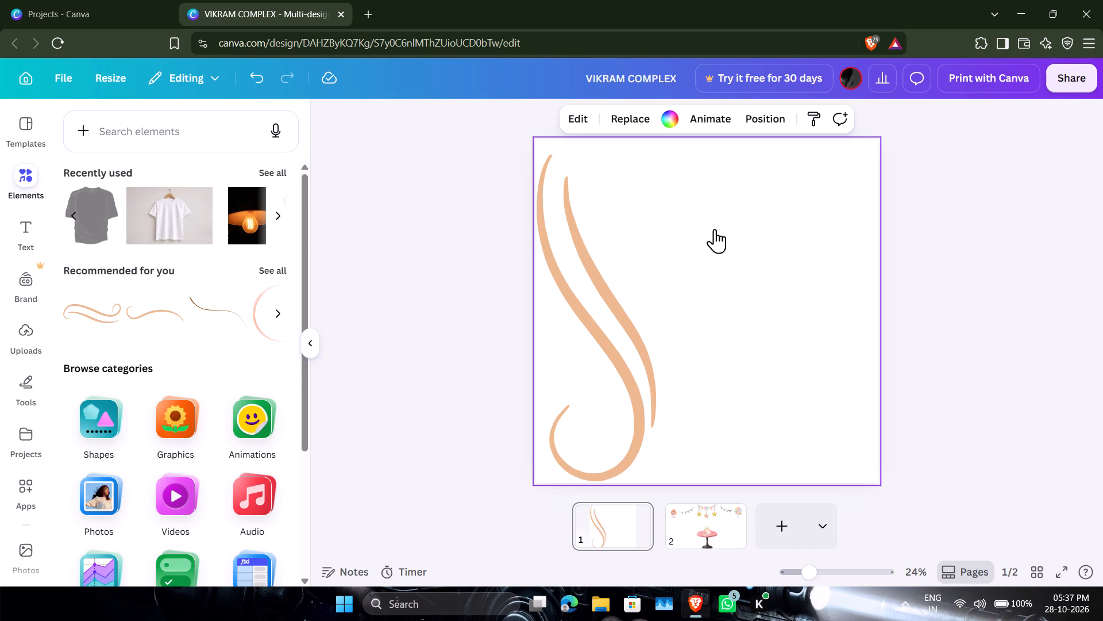
{"action": "left_click_drag", "start_coordinate": [715, 229], "coordinate": [718, 229]}
{"action": "left_click_drag", "start_coordinate": [793, 331], "coordinate": [820, 356]}
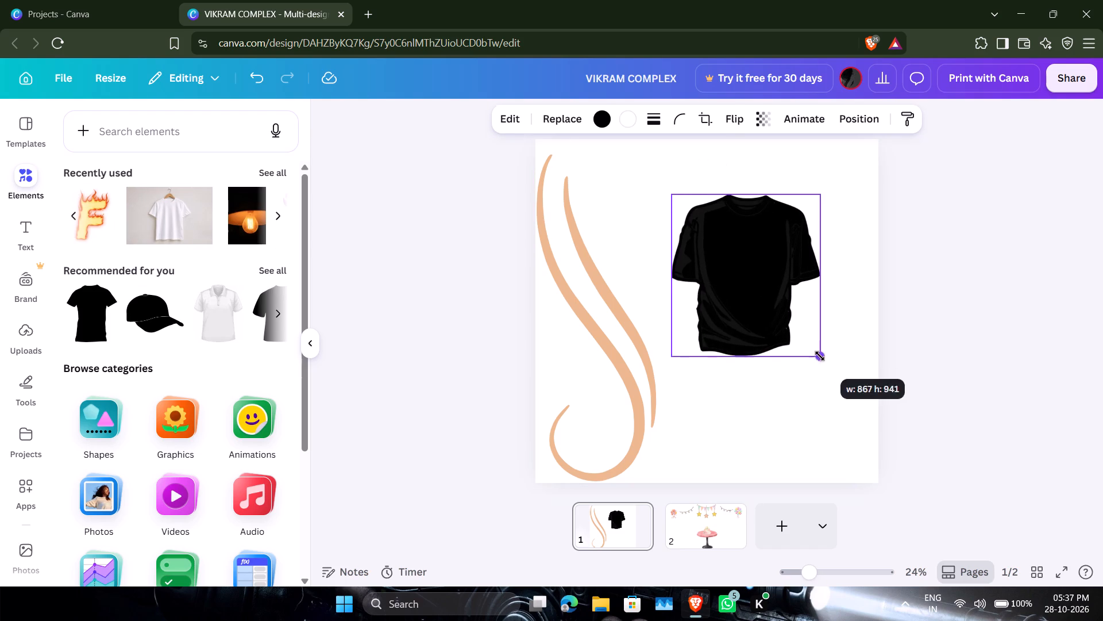
{"action": "left_click_drag", "start_coordinate": [820, 356], "coordinate": [826, 371]}
Rearrange the peach swirl and the black T-shirt so both sit near the middle of page 1, with the shirt in front.
{"action": "left_click_drag", "start_coordinate": [592, 341], "coordinate": [850, 314]}
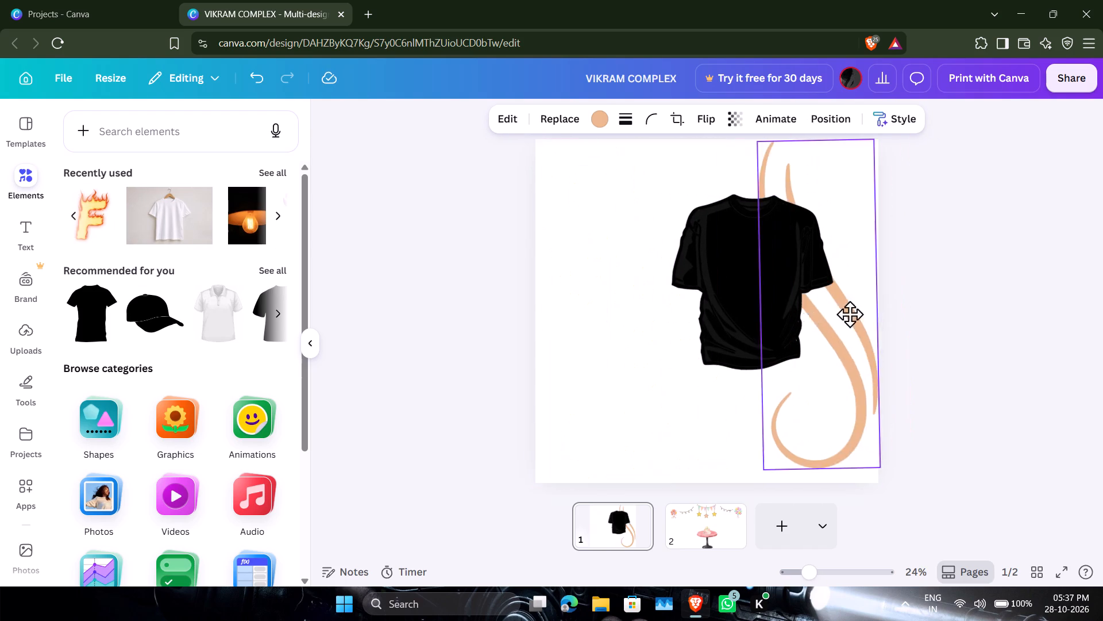
{"action": "left_click_drag", "start_coordinate": [850, 314], "coordinate": [832, 327]}
{"action": "left_click_drag", "start_coordinate": [773, 323], "coordinate": [904, 295]}
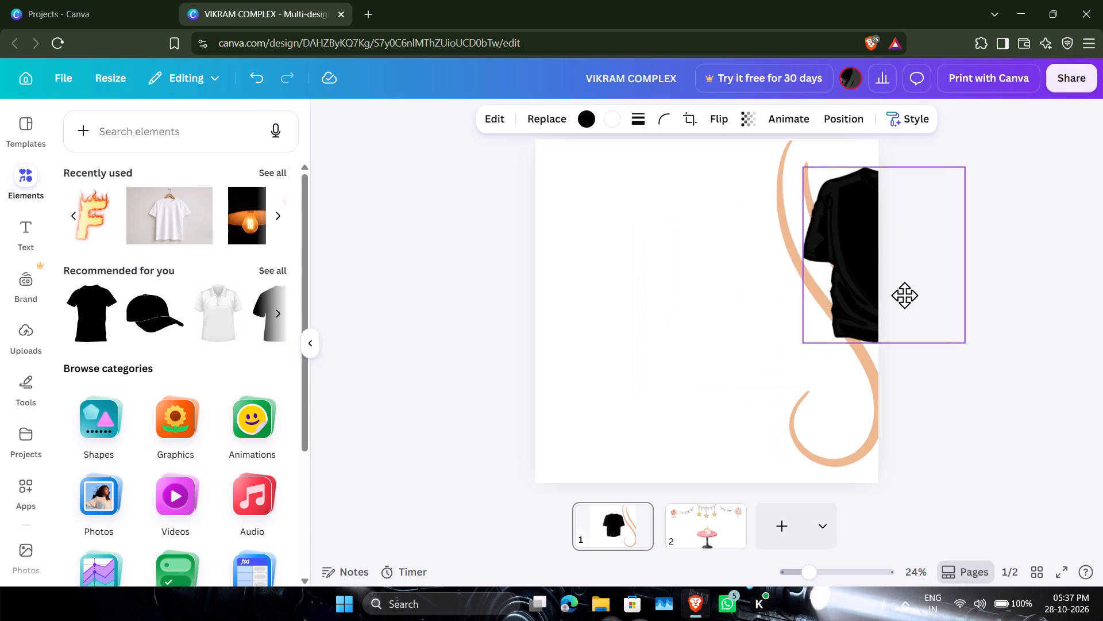
{"action": "left_click_drag", "start_coordinate": [904, 295], "coordinate": [785, 449]}
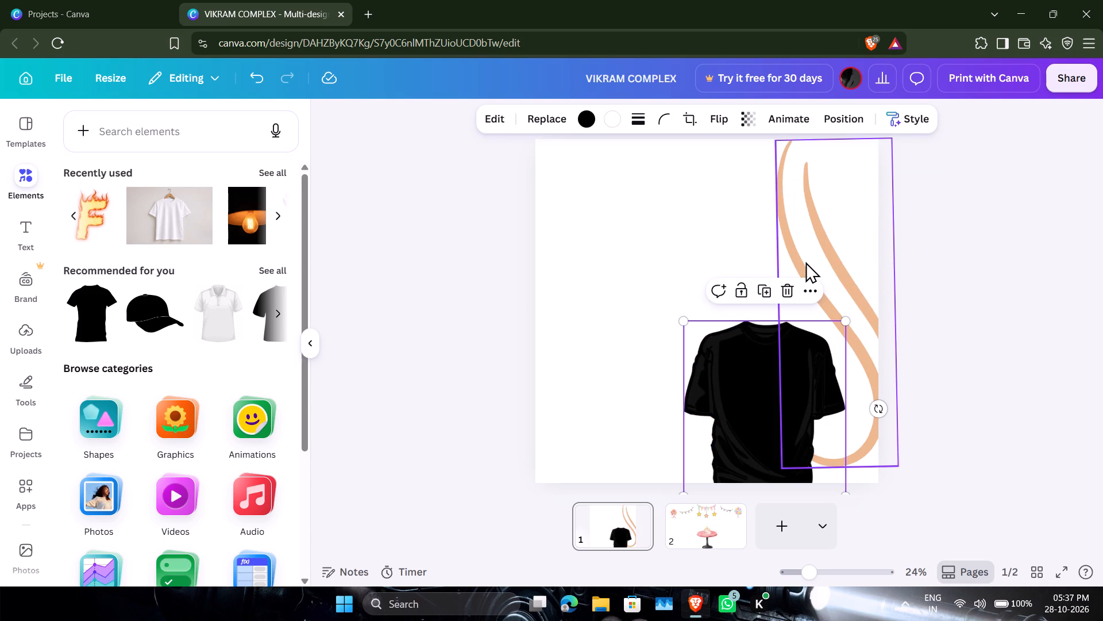
{"action": "left_click_drag", "start_coordinate": [805, 262], "coordinate": [683, 268]}
{"action": "left_click_drag", "start_coordinate": [781, 431], "coordinate": [699, 326]}
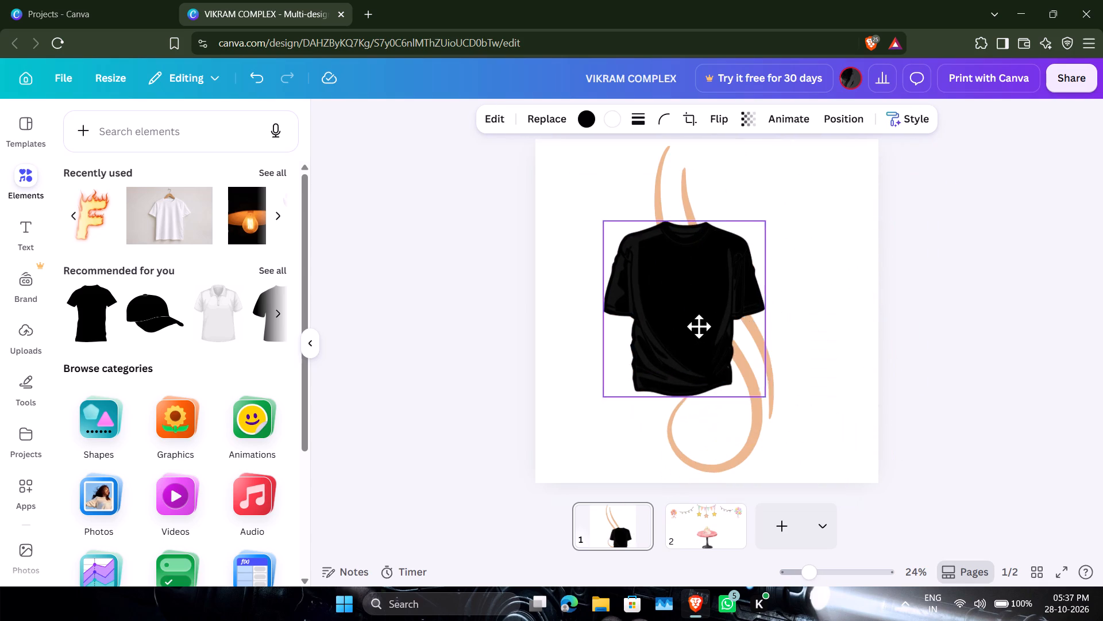
{"action": "left_click_drag", "start_coordinate": [699, 326], "coordinate": [722, 342]}
{"action": "left_click", "coordinate": [970, 250]}
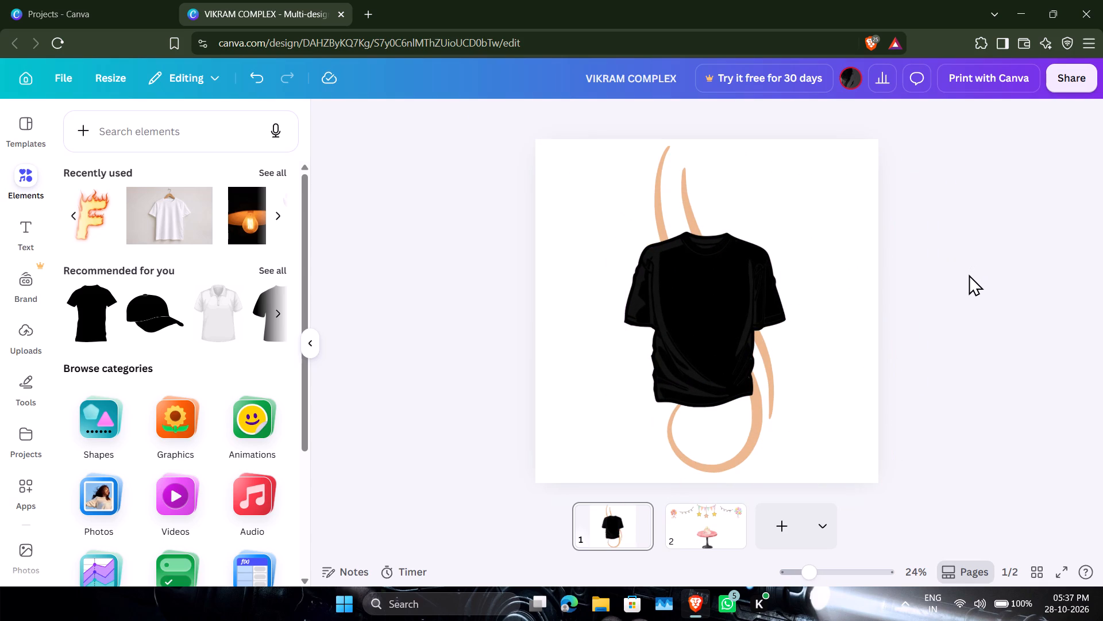
Rotate the peach swirl and tuck it mostly off the page at the top-right corner of page 1.
{"action": "left_click_drag", "start_coordinate": [758, 422], "coordinate": [809, 381]}
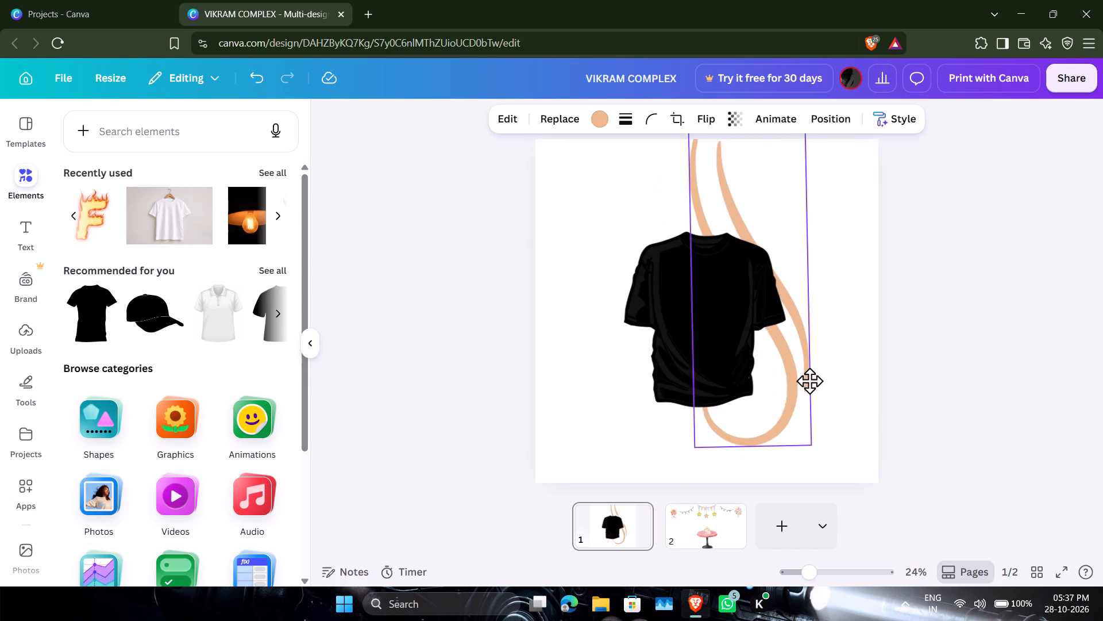
{"action": "left_click_drag", "start_coordinate": [809, 381], "coordinate": [930, 309]}
{"action": "left_click", "coordinate": [991, 282]}
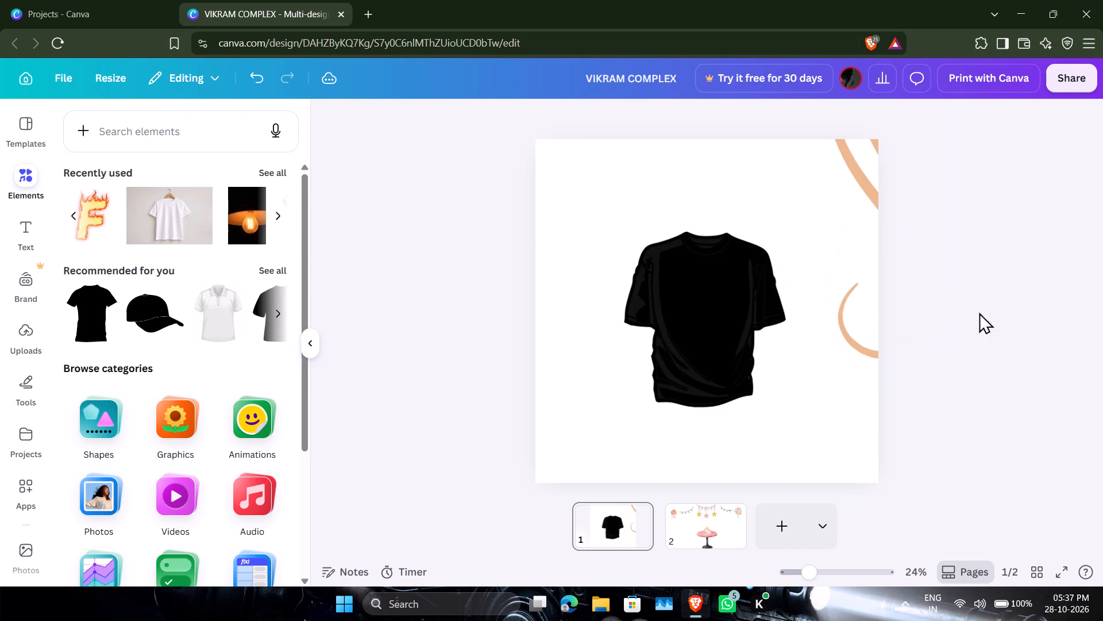
{"action": "left_click_drag", "start_coordinate": [866, 328], "coordinate": [801, 379]}
{"action": "left_click_drag", "start_coordinate": [912, 241], "coordinate": [187, 453]}
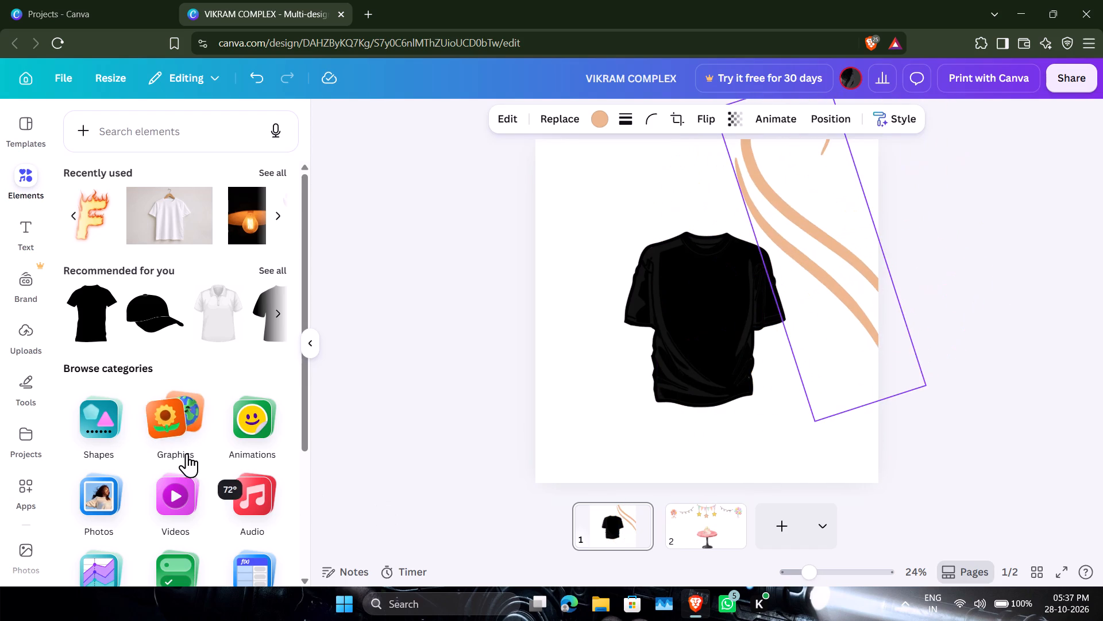
{"action": "left_click_drag", "start_coordinate": [187, 453], "coordinate": [183, 302]}
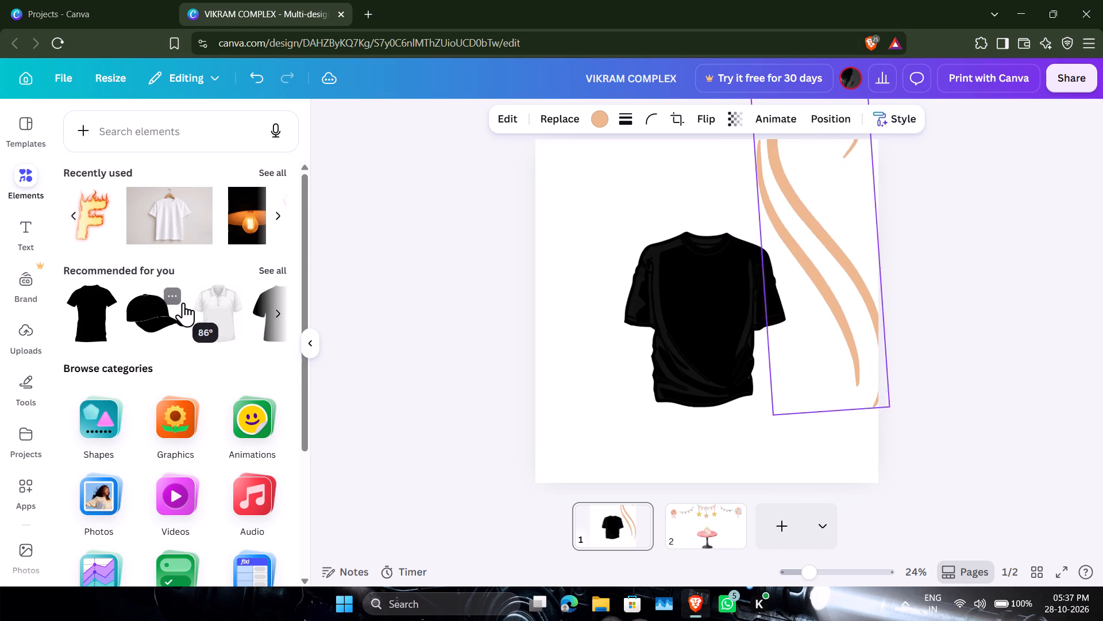
{"action": "left_click_drag", "start_coordinate": [183, 302], "coordinate": [428, 332]}
{"action": "left_click_drag", "start_coordinate": [811, 304], "coordinate": [835, 301]}
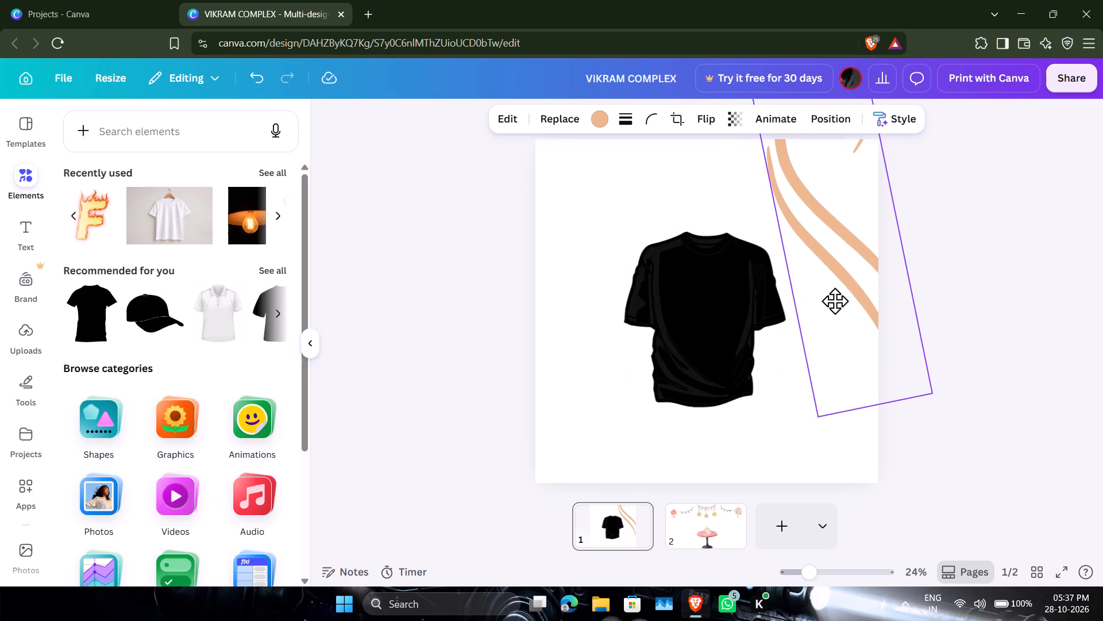
{"action": "left_click_drag", "start_coordinate": [835, 301], "coordinate": [911, 289]}
{"action": "left_click", "coordinate": [1010, 294]}
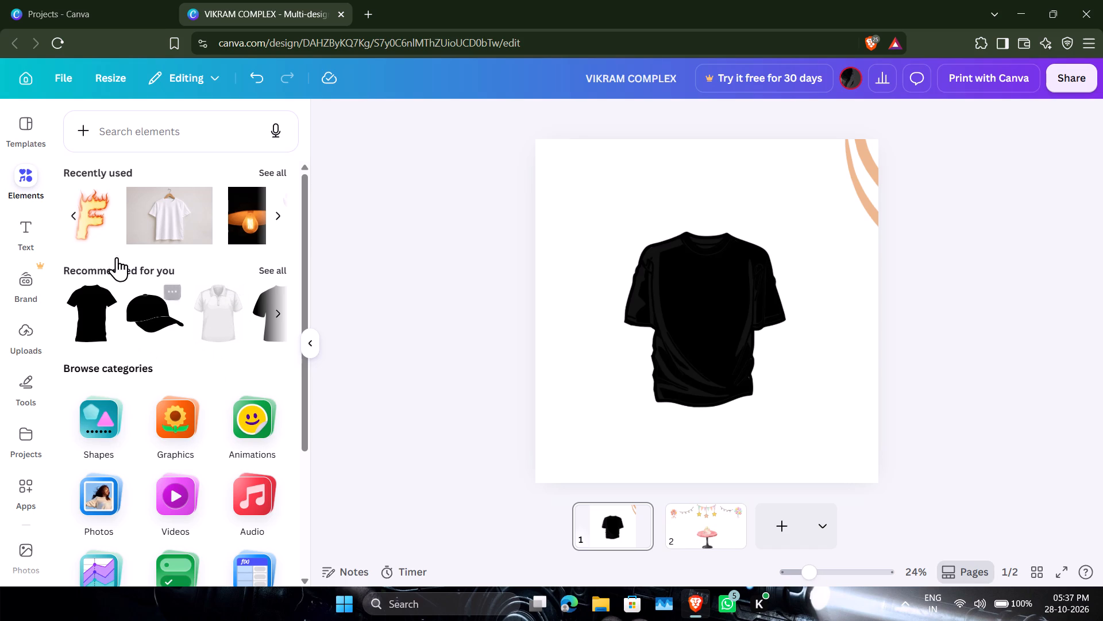
Add the red flaming meteor graphic from the full recently used collection to page 1.
{"action": "left_click", "coordinate": [270, 169]}
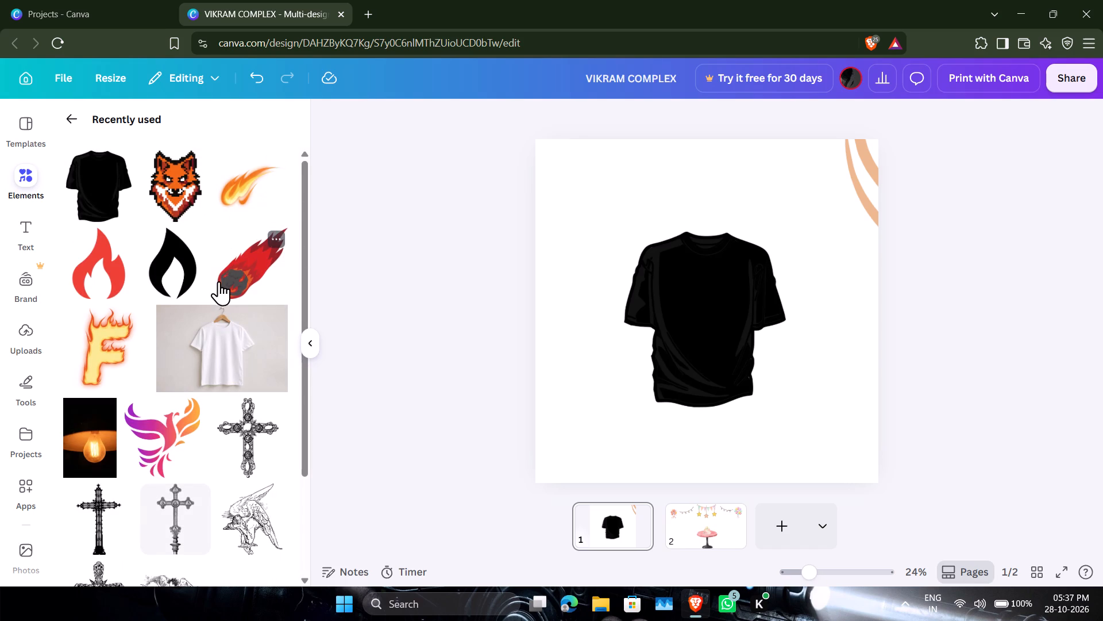
{"action": "left_click_drag", "start_coordinate": [221, 281], "coordinate": [597, 282]}
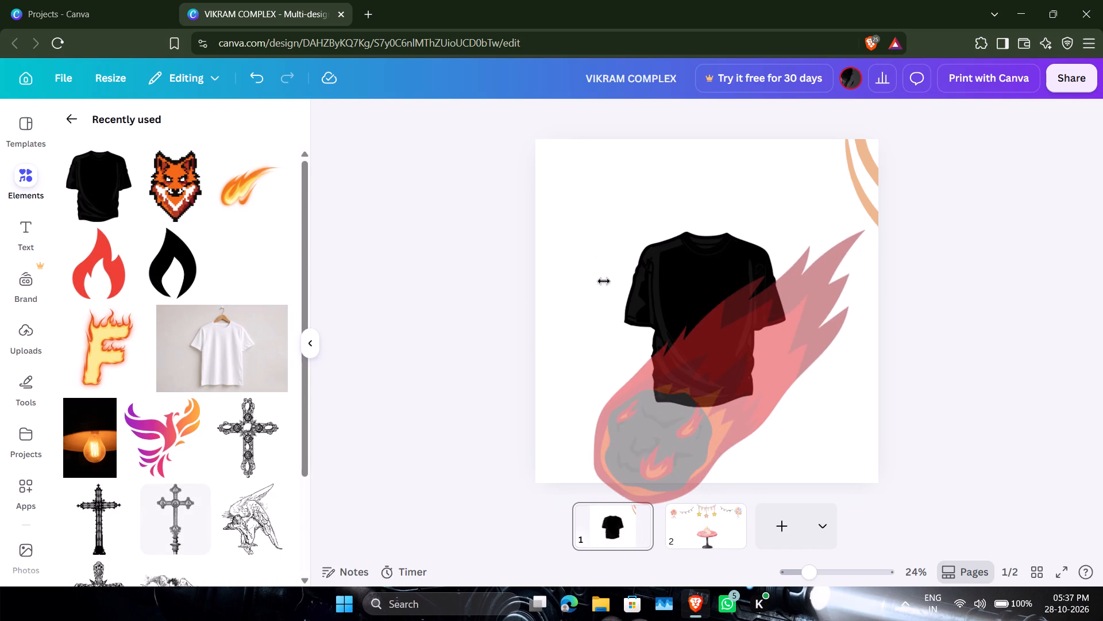
Shrink the meteor graphic to a small print and place it on the lower front of the black T-shirt.
{"action": "left_click_drag", "start_coordinate": [836, 569], "coordinate": [850, 572]}
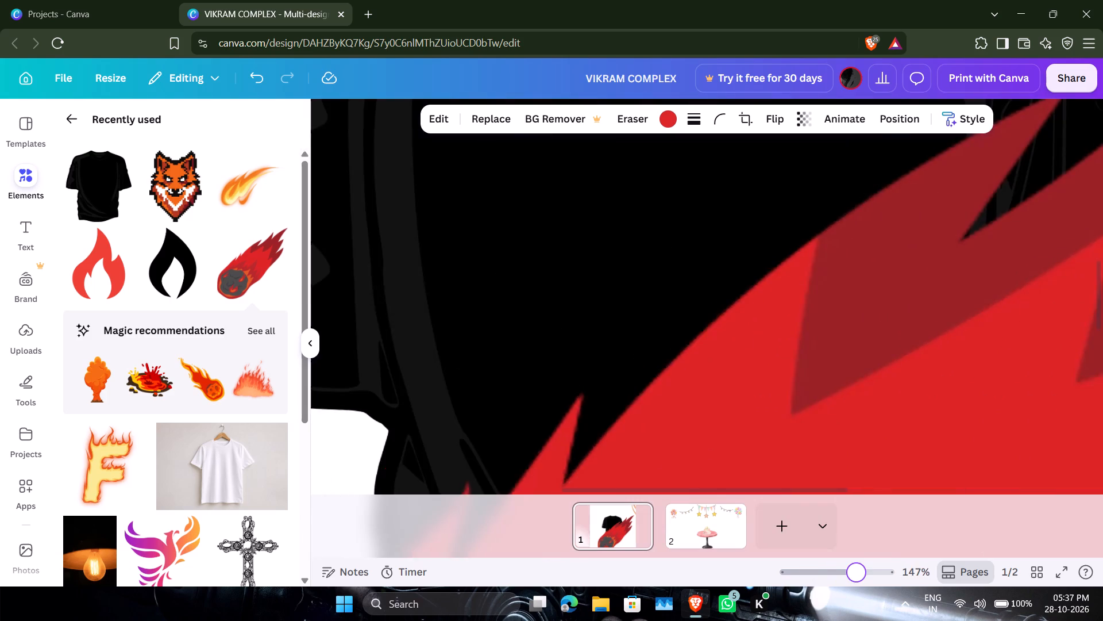
{"action": "left_click_drag", "start_coordinate": [850, 572], "coordinate": [820, 581]}
{"action": "left_click_drag", "start_coordinate": [827, 417], "coordinate": [780, 283]}
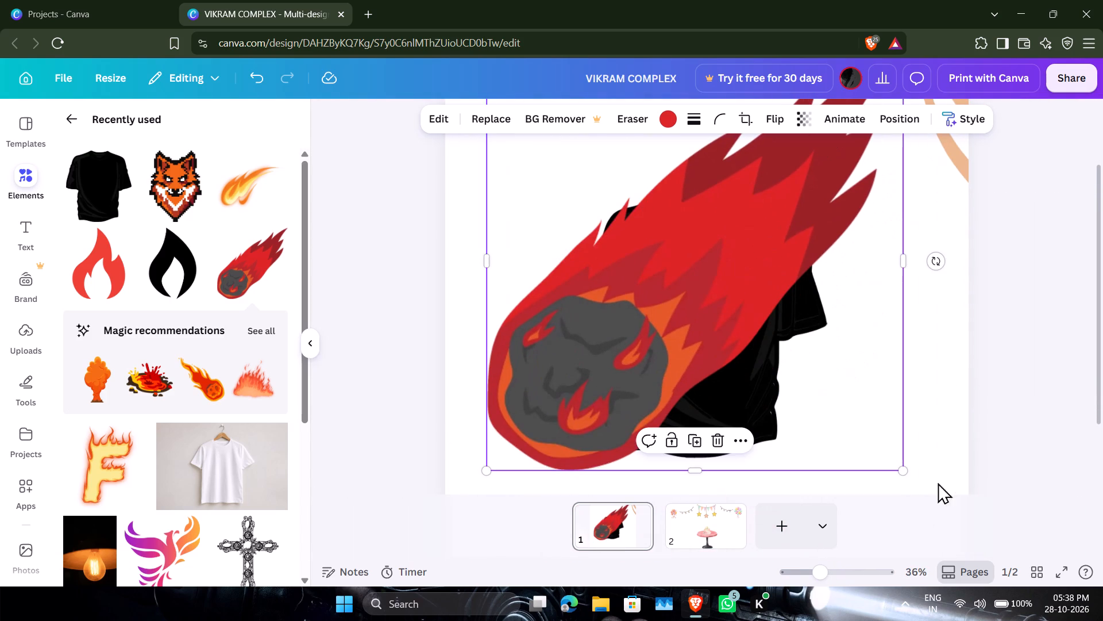
{"action": "left_click_drag", "start_coordinate": [898, 470], "coordinate": [693, 381]}
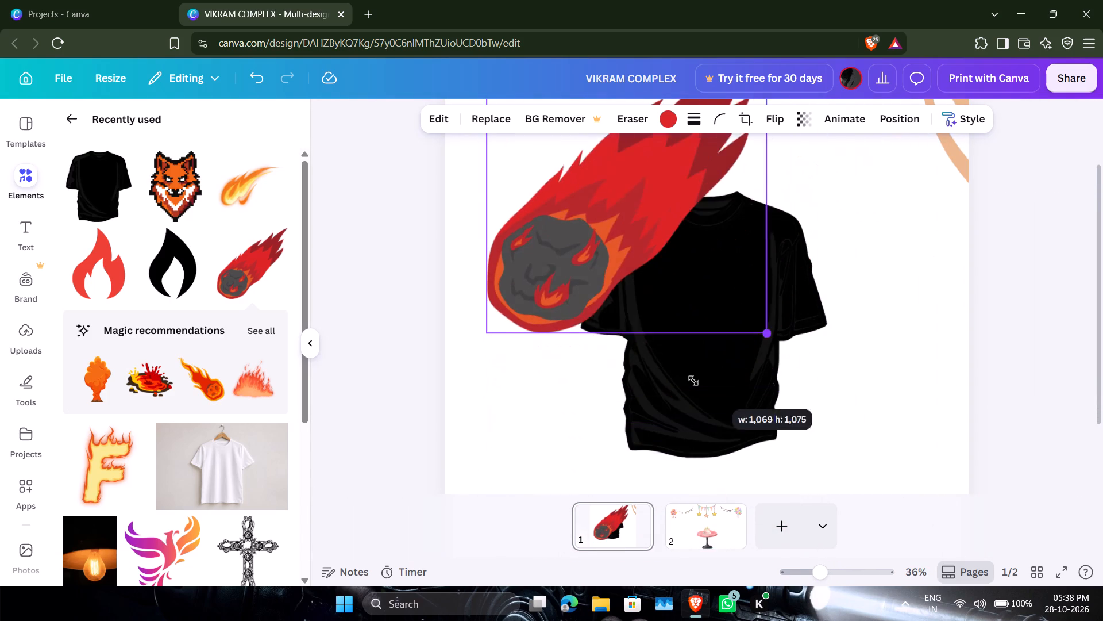
{"action": "left_click_drag", "start_coordinate": [693, 381], "coordinate": [692, 378]}
{"action": "left_click_drag", "start_coordinate": [668, 253], "coordinate": [772, 353]}
{"action": "left_click_drag", "start_coordinate": [858, 424], "coordinate": [858, 422]}
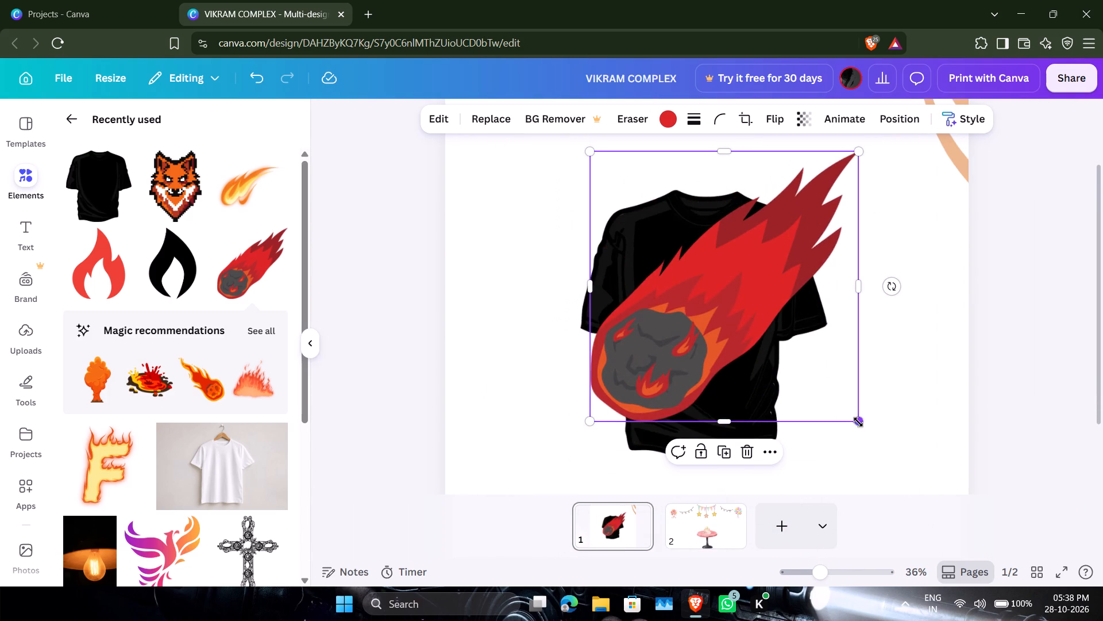
{"action": "left_click_drag", "start_coordinate": [858, 422], "coordinate": [615, 355]}
{"action": "left_click_drag", "start_coordinate": [610, 216], "coordinate": [681, 349]}
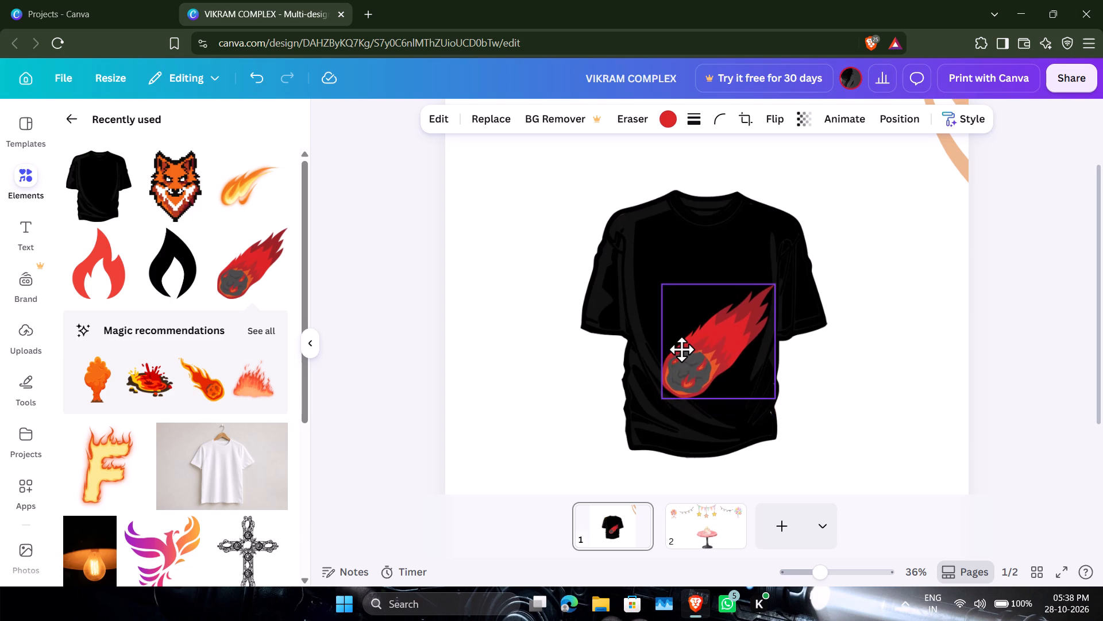
{"action": "left_click_drag", "start_coordinate": [681, 349], "coordinate": [678, 351]}
{"action": "left_click_drag", "start_coordinate": [773, 401], "coordinate": [760, 392]}
{"action": "left_click_drag", "start_coordinate": [735, 349], "coordinate": [739, 369]}
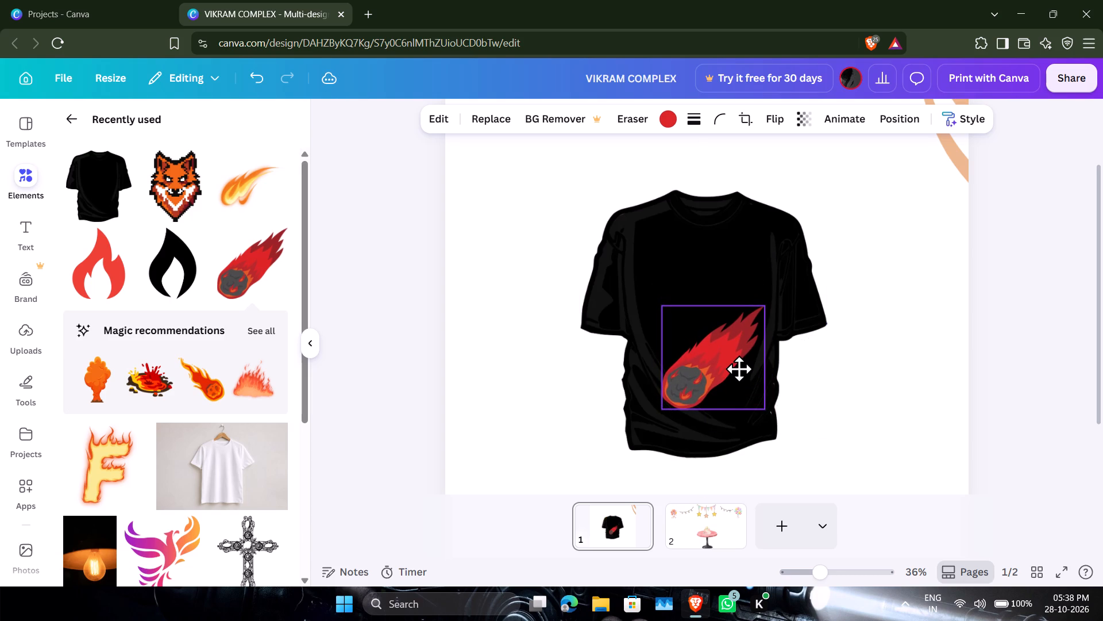
{"action": "left_click_drag", "start_coordinate": [739, 369], "coordinate": [738, 370]}
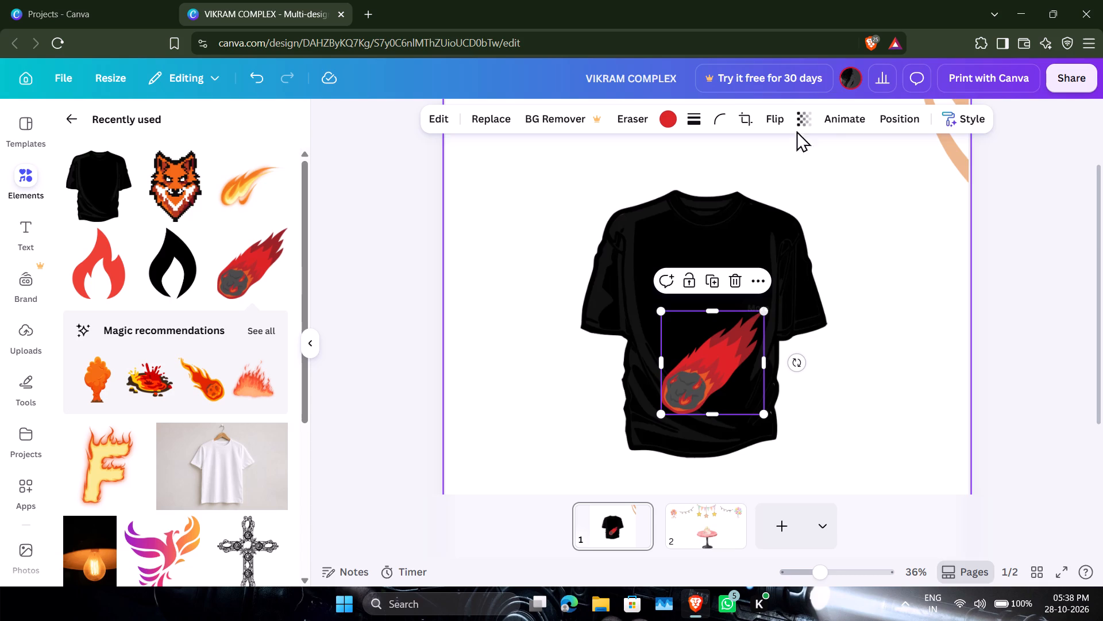
Make the meteor graphic slightly transparent so it blends into the shirt, and deselect it.
{"action": "left_click", "coordinate": [798, 128]}
{"action": "left_click_drag", "start_coordinate": [832, 175], "coordinate": [826, 183]}
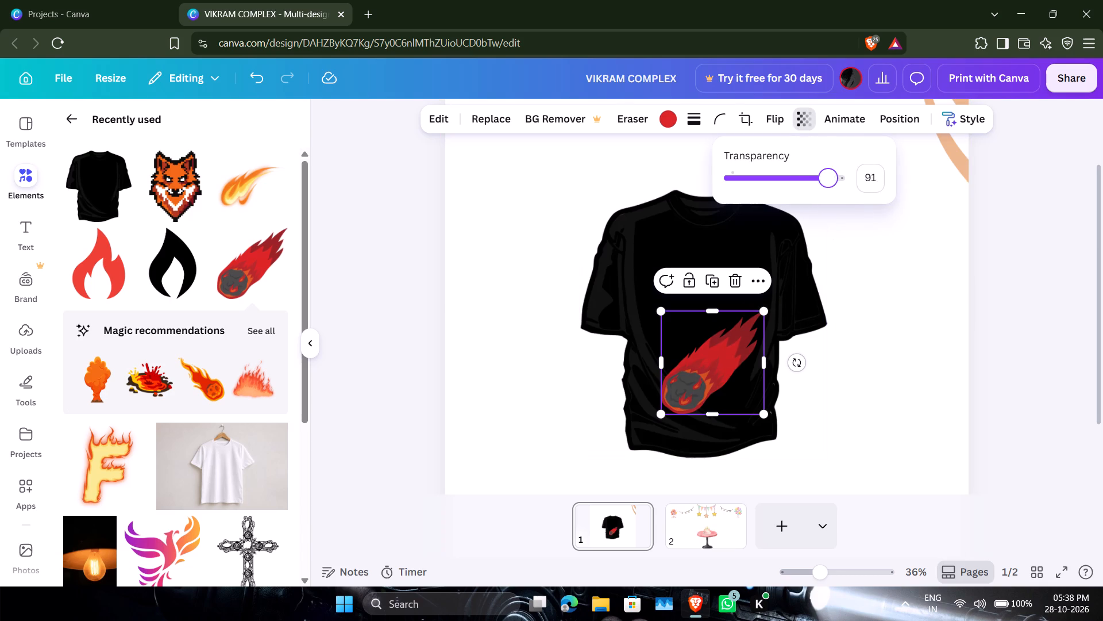
{"action": "left_click_drag", "start_coordinate": [826, 183], "coordinate": [811, 200]}
{"action": "left_click", "coordinate": [930, 296]}
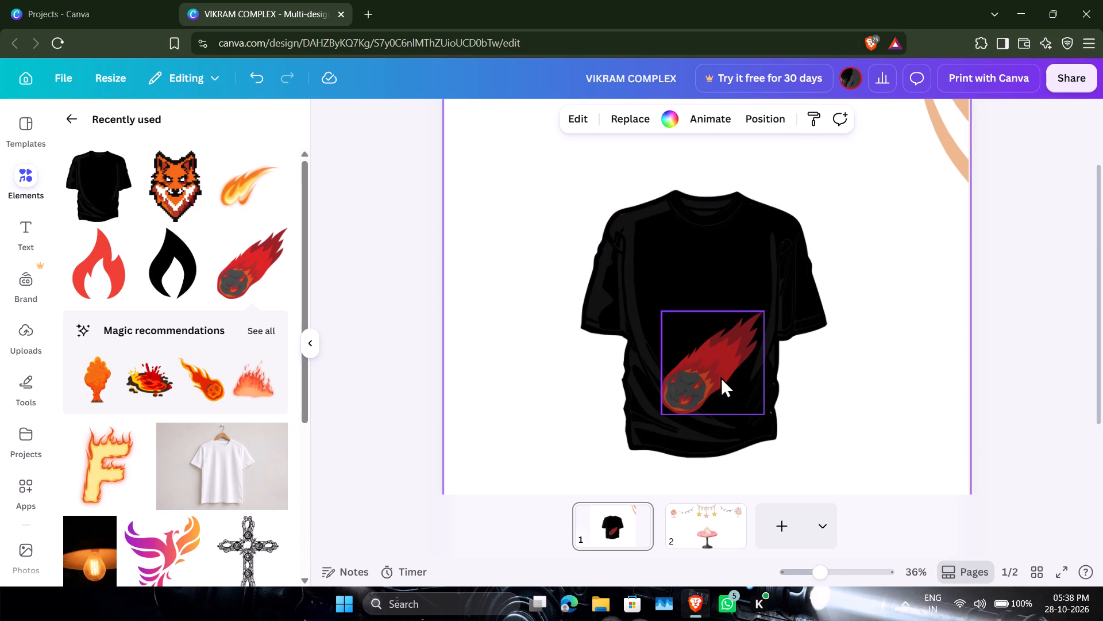
Move the meteor slightly higher on the shirt, tilt it a few degrees counterclockwise, and center it horizontally on the page.
{"action": "left_click_drag", "start_coordinate": [713, 374], "coordinate": [707, 358]}
{"action": "left_click_drag", "start_coordinate": [700, 434], "coordinate": [705, 435]}
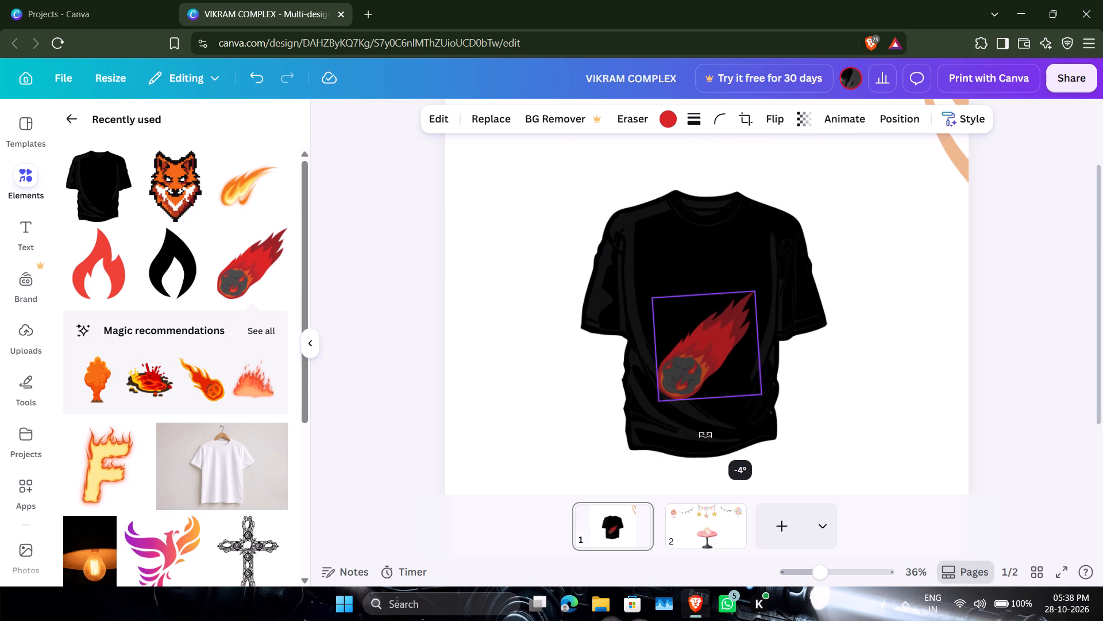
{"action": "left_click_drag", "start_coordinate": [705, 435], "coordinate": [710, 435]}
{"action": "left_click", "coordinate": [713, 330]}
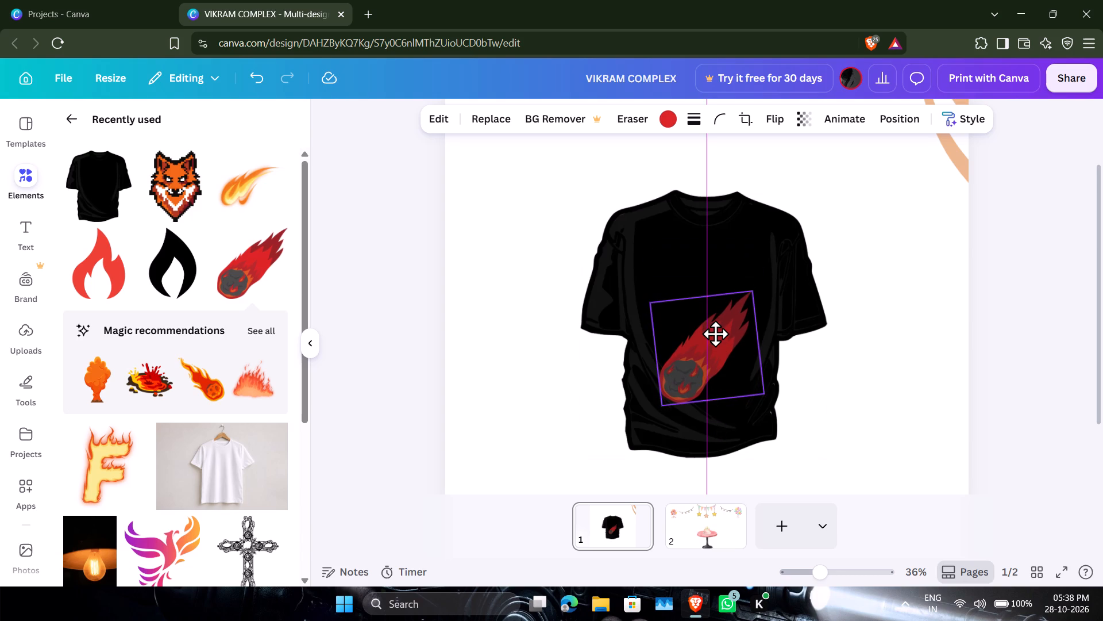
{"action": "left_click", "coordinate": [843, 348]}
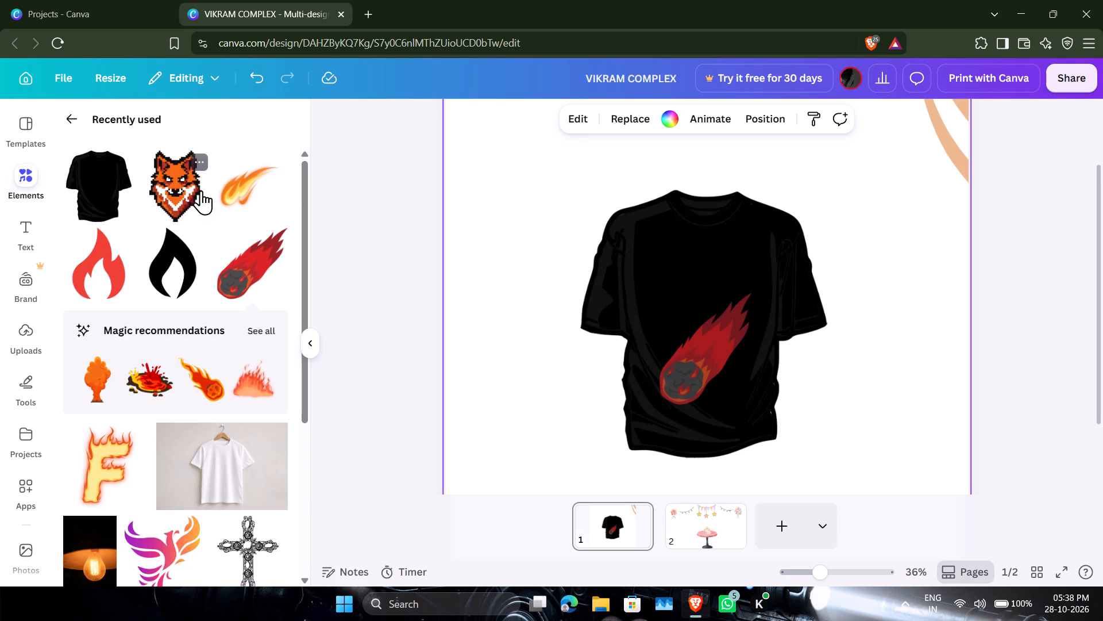
Add the pixel-art fox head from the recently used graphics, shrink it to a small badge, and place it on the shirt's upper chest opposite the meteor's tail.
{"action": "left_click_drag", "start_coordinate": [185, 197], "coordinate": [191, 200]}
{"action": "left_click_drag", "start_coordinate": [191, 200], "coordinate": [621, 241]}
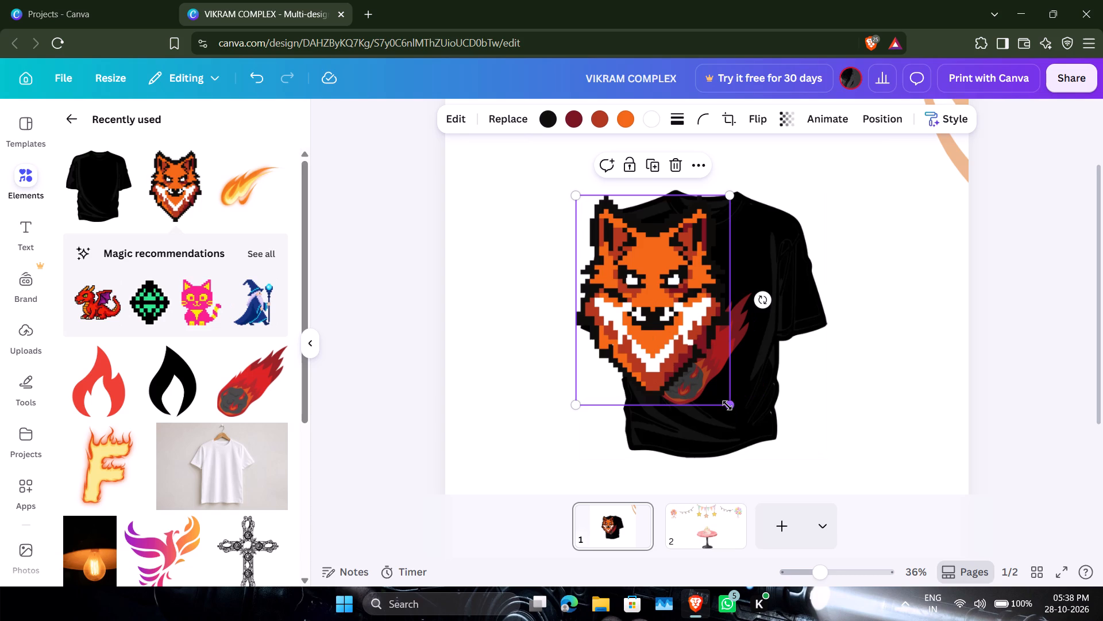
{"action": "left_click_drag", "start_coordinate": [727, 405], "coordinate": [613, 217]}
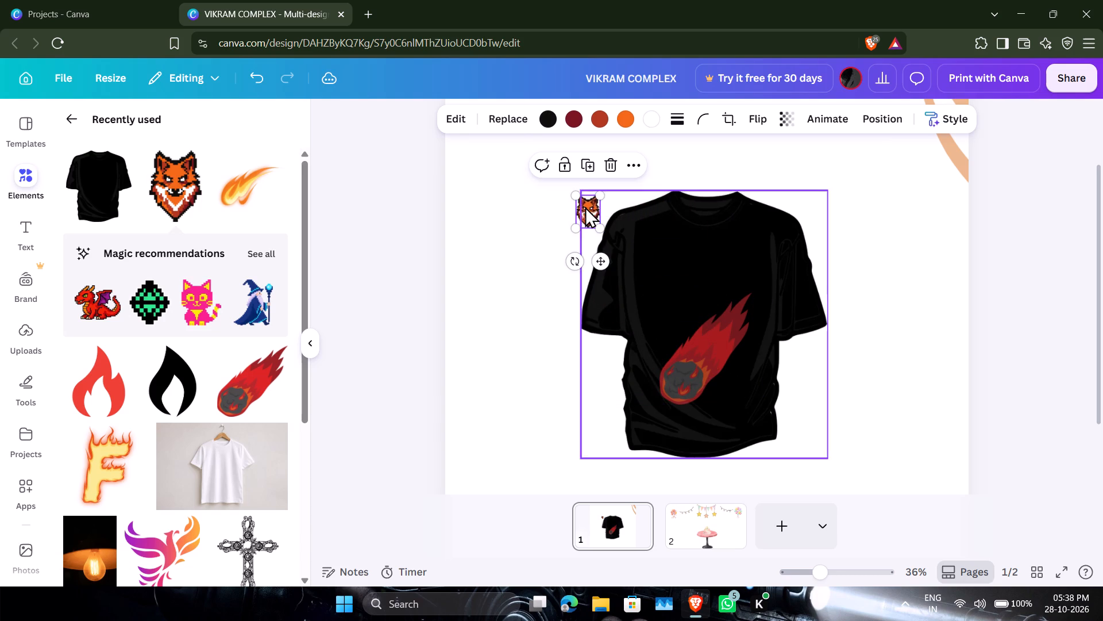
{"action": "left_click_drag", "start_coordinate": [585, 206], "coordinate": [650, 257]}
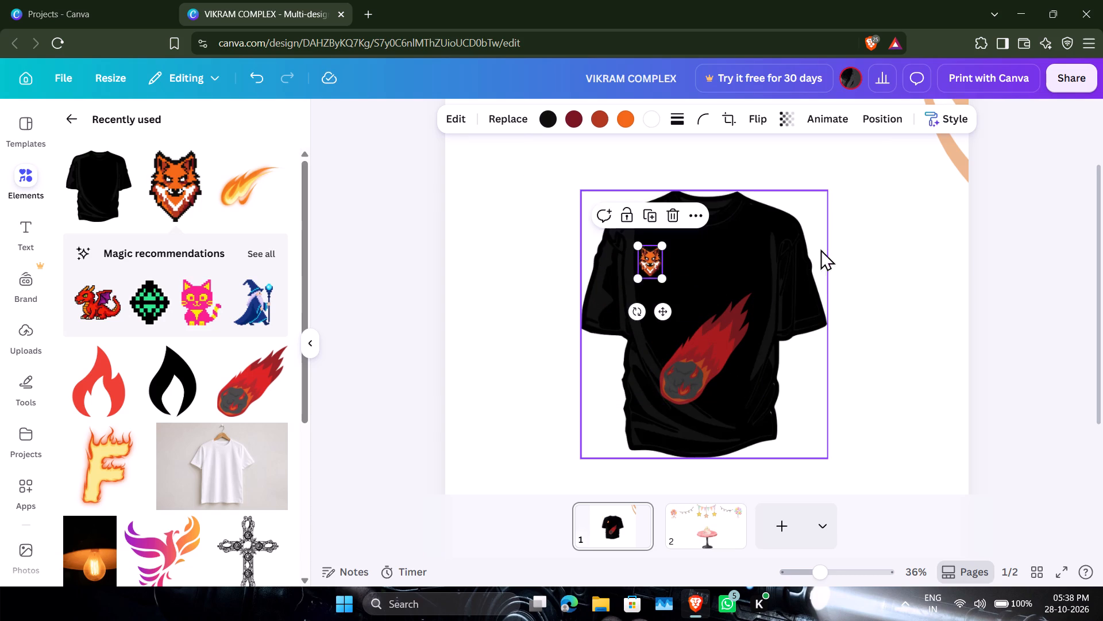
{"action": "left_click", "coordinate": [828, 247]}
{"action": "left_click", "coordinate": [654, 254]}
{"action": "left_click_drag", "start_coordinate": [654, 254], "coordinate": [657, 247]}
{"action": "left_click", "coordinate": [884, 236]}
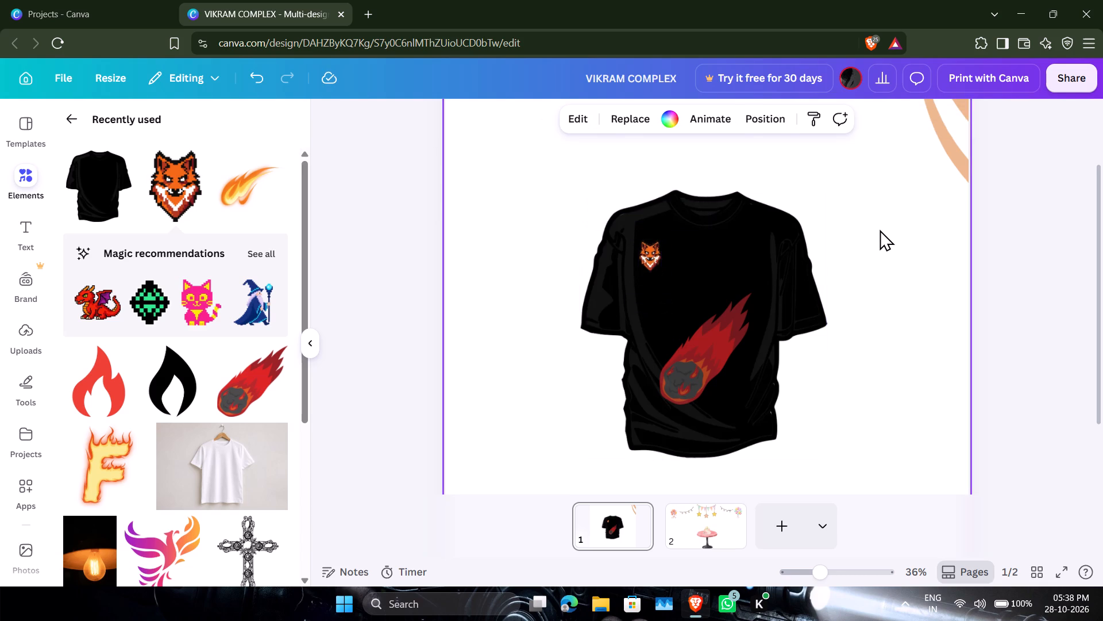
Nudge the fox badge slightly inward and lower on the chest, and shrink it a little more.
{"action": "left_click_drag", "start_coordinate": [819, 582], "coordinate": [831, 582]}
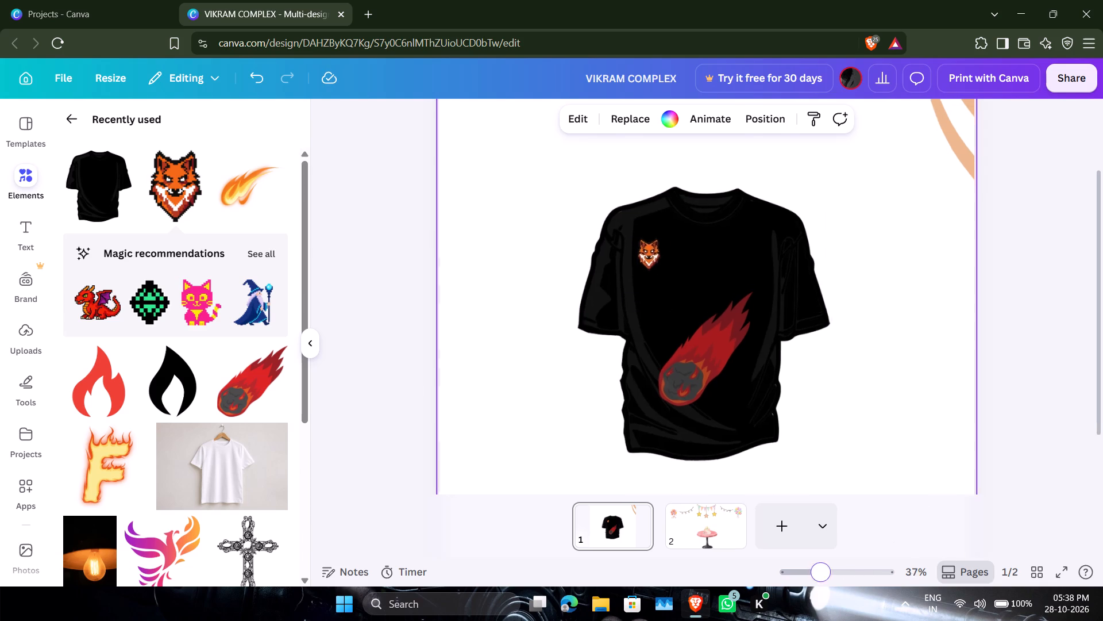
{"action": "left_click_drag", "start_coordinate": [831, 582], "coordinate": [841, 585]}
{"action": "left_click_drag", "start_coordinate": [586, 178], "coordinate": [603, 164]}
{"action": "left_click", "coordinate": [932, 255]}
{"action": "left_click", "coordinate": [1062, 260]}
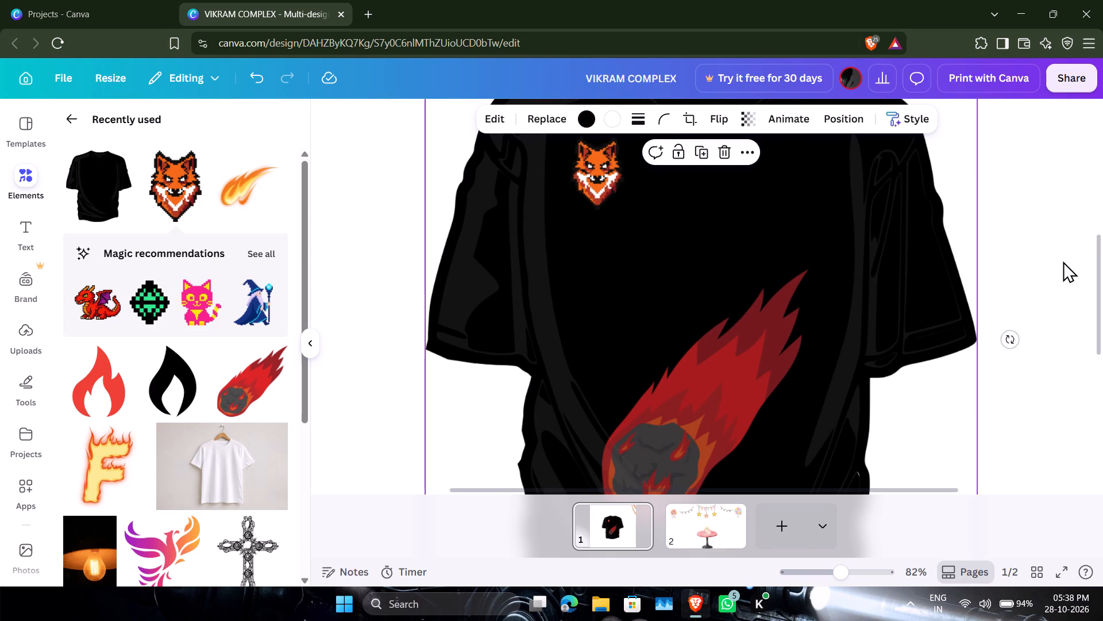
{"action": "left_click_drag", "start_coordinate": [1016, 198], "coordinate": [1018, 218]}
{"action": "left_click_drag", "start_coordinate": [837, 570], "coordinate": [818, 580]}
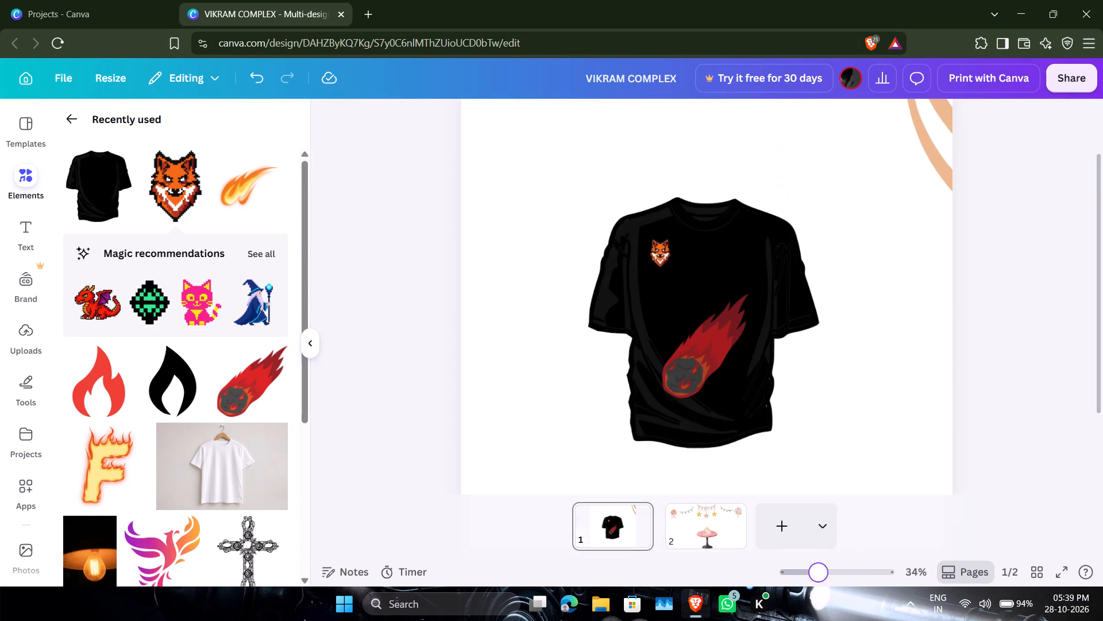
{"action": "left_click_drag", "start_coordinate": [818, 580], "coordinate": [818, 579]}
{"action": "left_click_drag", "start_coordinate": [666, 254], "coordinate": [665, 262]}
{"action": "left_click", "coordinate": [902, 260]}
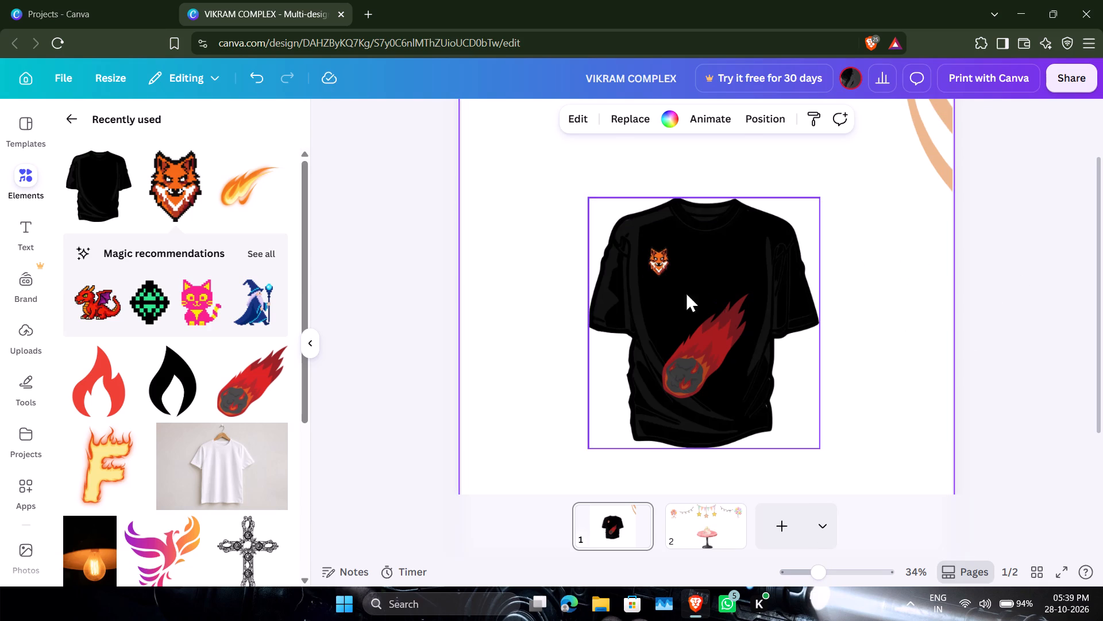
{"action": "left_click", "coordinate": [656, 266]}
{"action": "left_click_drag", "start_coordinate": [669, 274], "coordinate": [668, 269]}
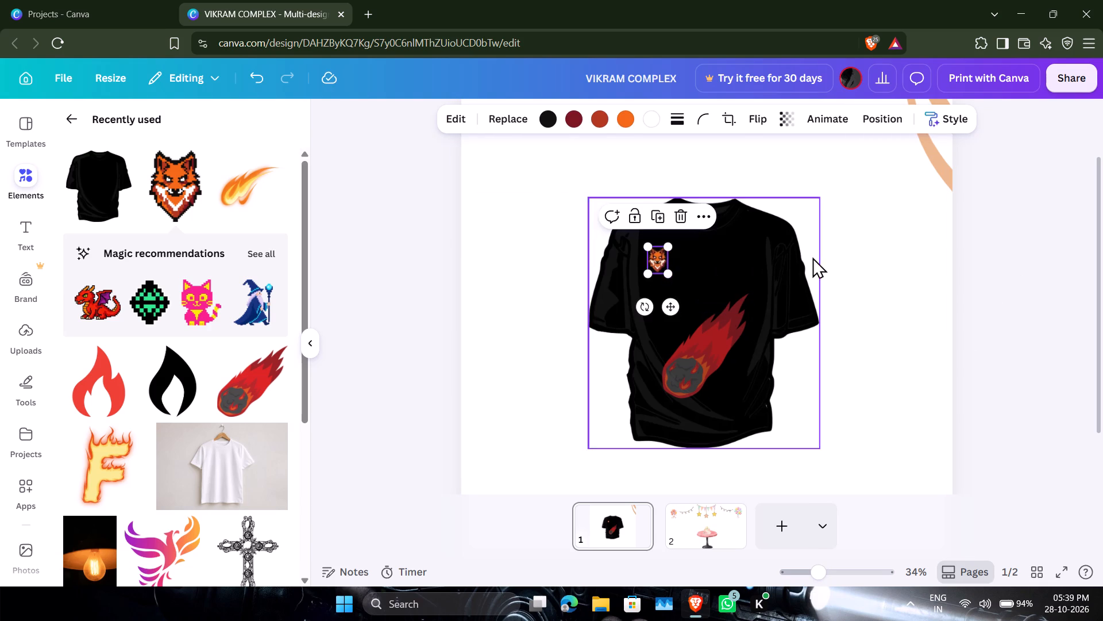
{"action": "left_click", "coordinate": [886, 250]}
Fine-tune the fox badge's position so its left edge lines up with the meteor's left edge.
{"action": "left_click_drag", "start_coordinate": [656, 256], "coordinate": [659, 256]}
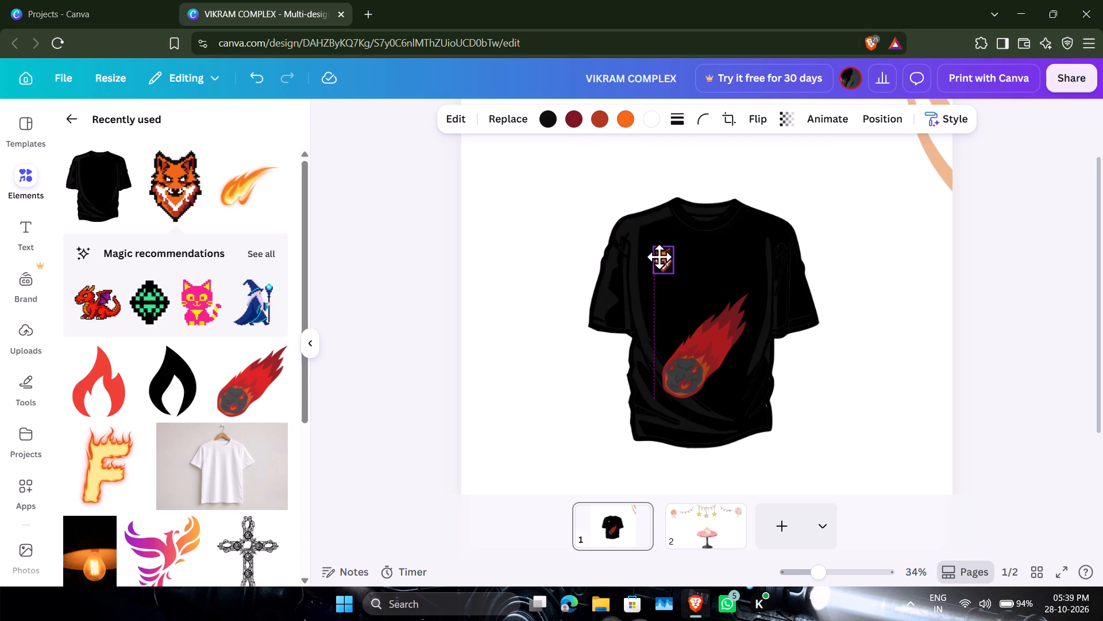
{"action": "left_click_drag", "start_coordinate": [659, 256], "coordinate": [657, 264]}
{"action": "left_click", "coordinate": [846, 264]}
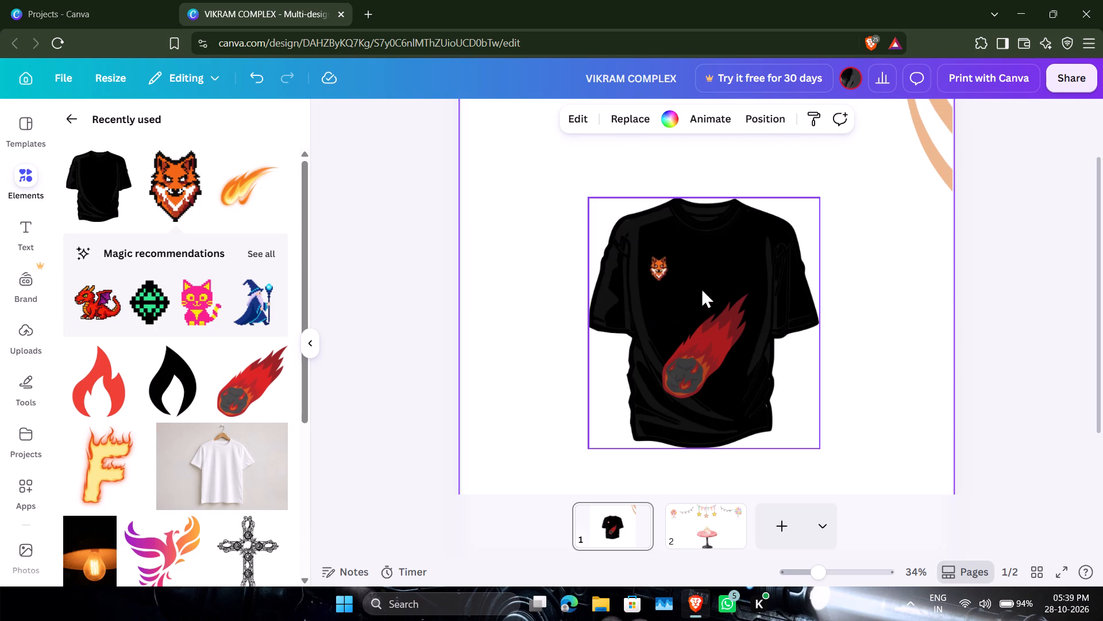
{"action": "left_click_drag", "start_coordinate": [656, 267], "coordinate": [658, 259]}
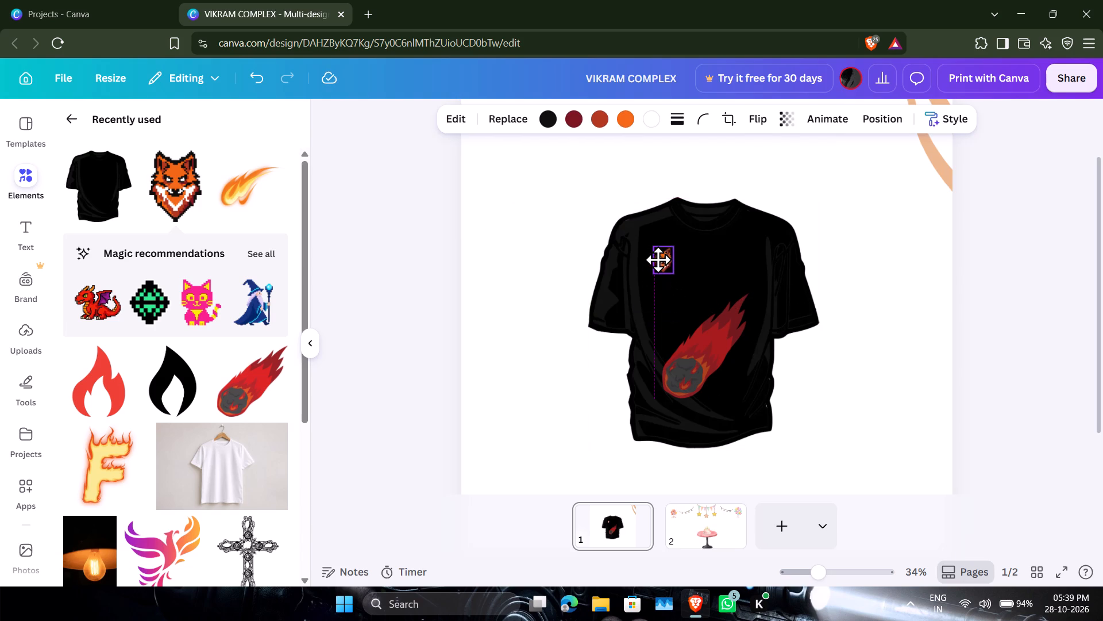
{"action": "left_click_drag", "start_coordinate": [658, 259], "coordinate": [657, 260]}
{"action": "left_click", "coordinate": [899, 261]}
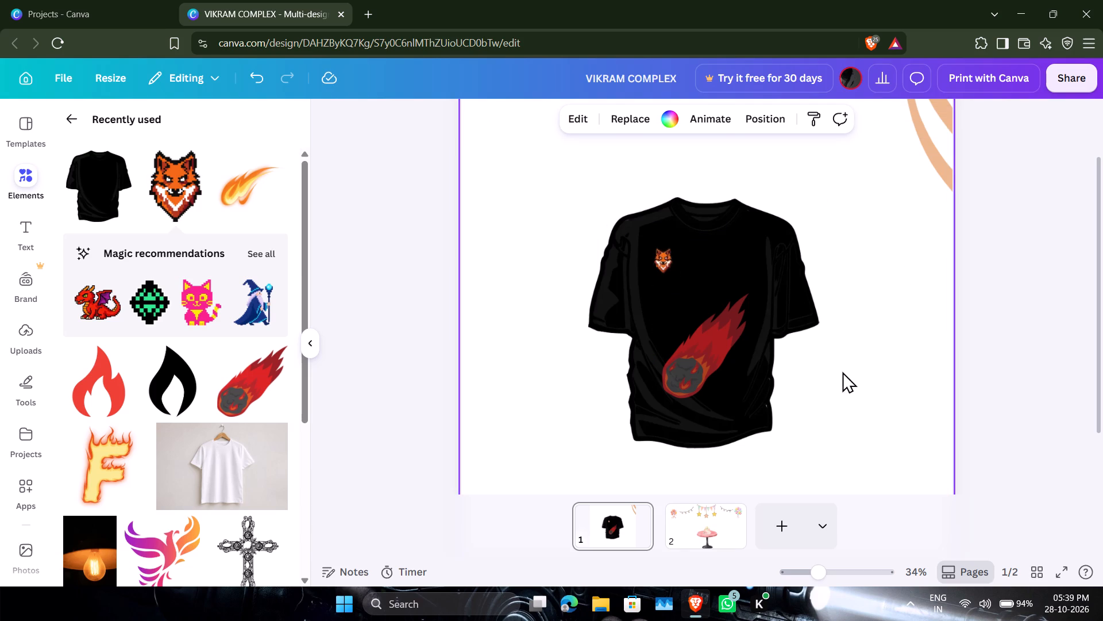
Set the fox badge's transparency to 70 and deselect it.
{"action": "left_click", "coordinate": [657, 257]}
{"action": "left_click", "coordinate": [787, 120]}
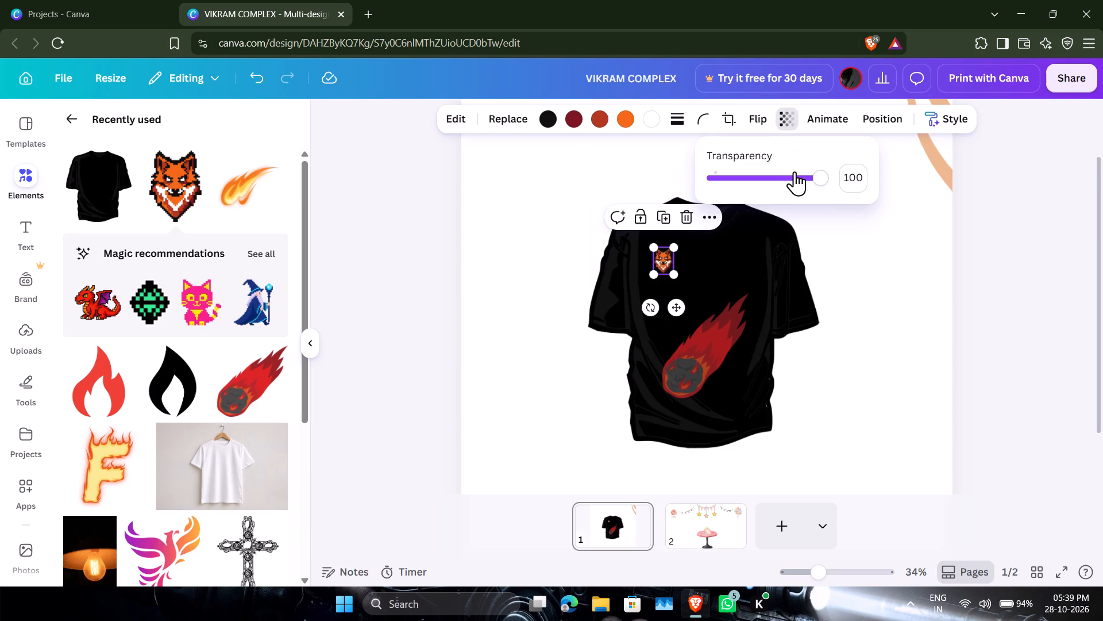
{"action": "left_click_drag", "start_coordinate": [796, 178], "coordinate": [789, 204]}
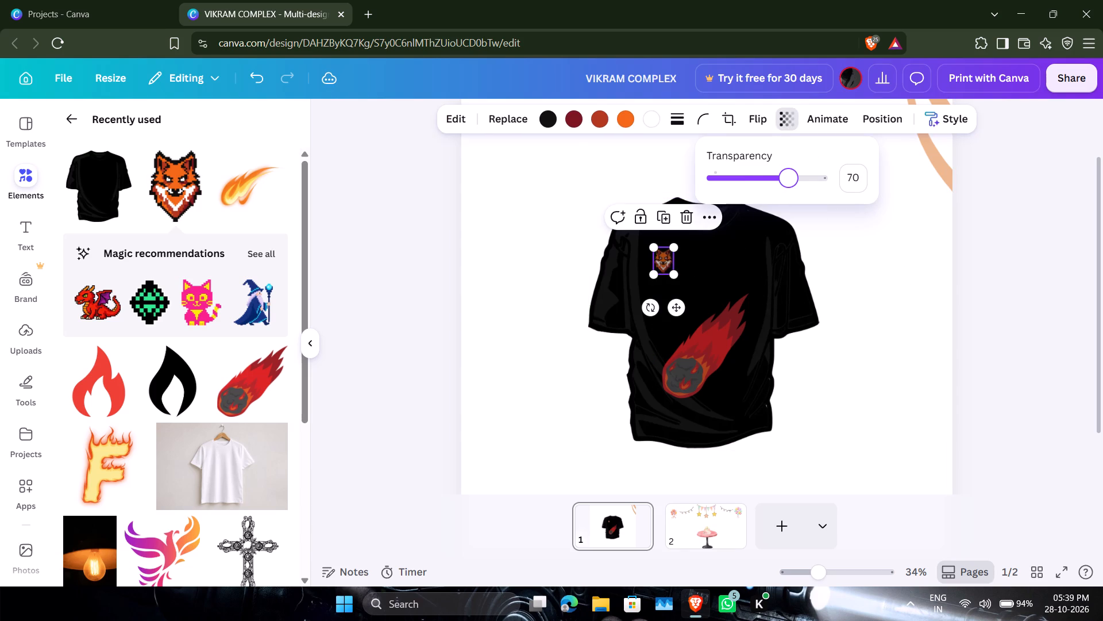
{"action": "left_click_drag", "start_coordinate": [789, 204], "coordinate": [789, 205]}
{"action": "left_click", "coordinate": [893, 286]}
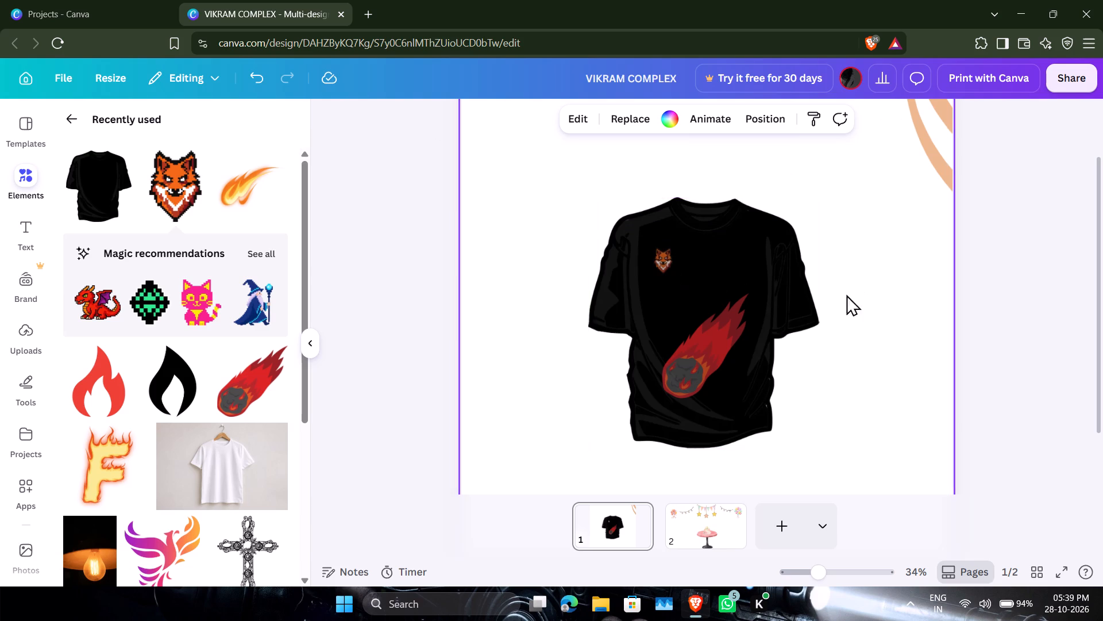
Add the flaming letter F from the recently used graphics to page 1 as a separate element, without replacing the meteor.
{"action": "scroll", "coordinate": [219, 283], "scroll_direction": "down", "scroll_amount": 1}
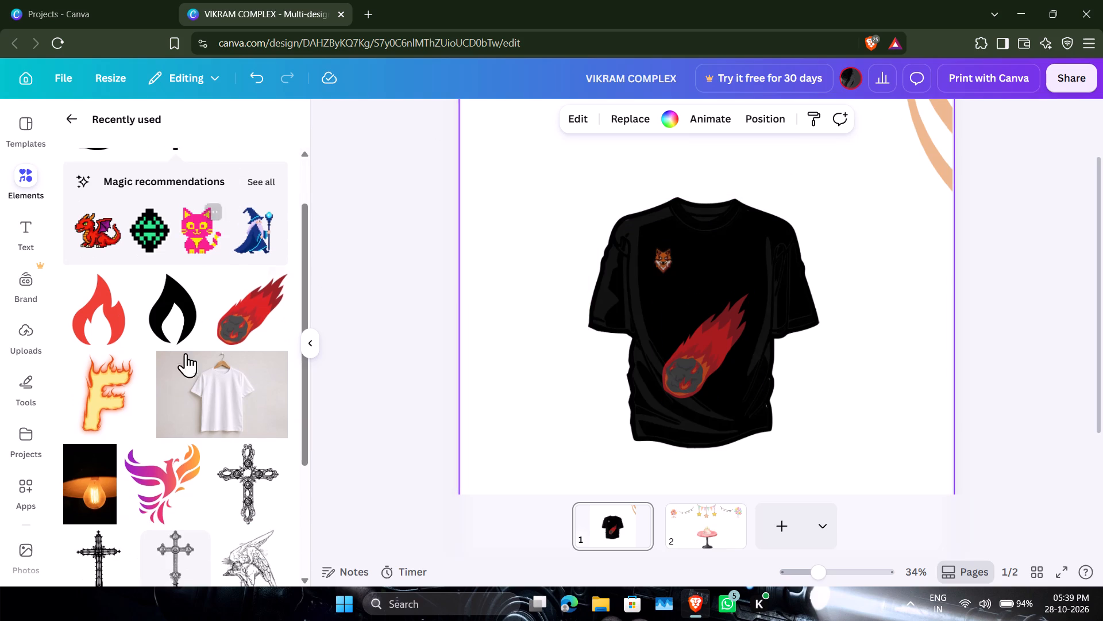
{"action": "left_click_drag", "start_coordinate": [107, 397], "coordinate": [717, 323]}
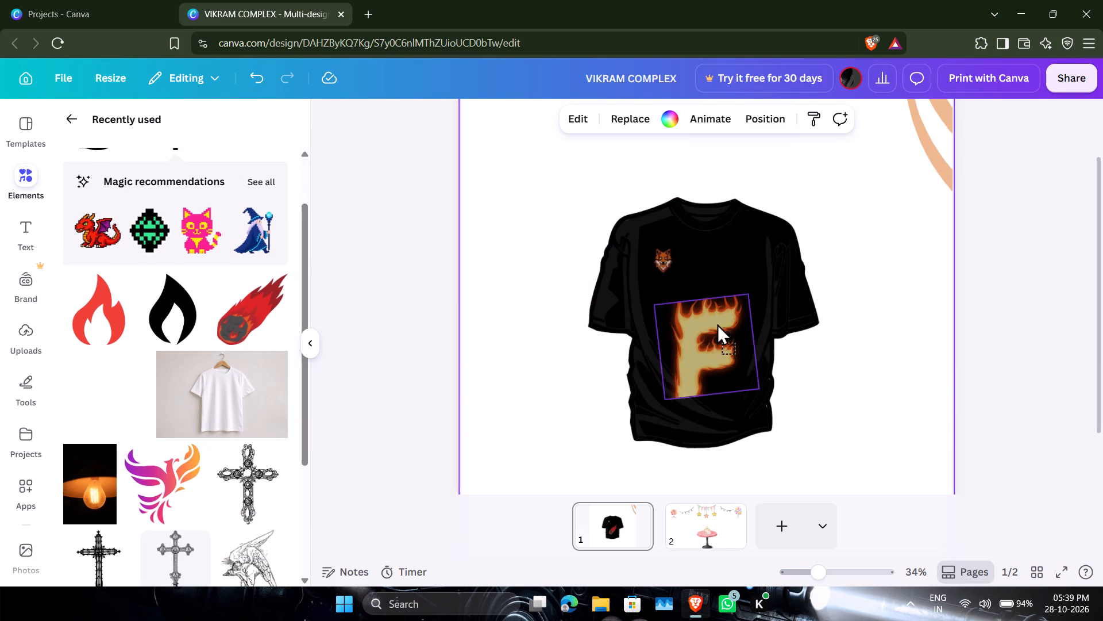
{"action": "left_click_drag", "start_coordinate": [717, 323], "coordinate": [875, 273]}
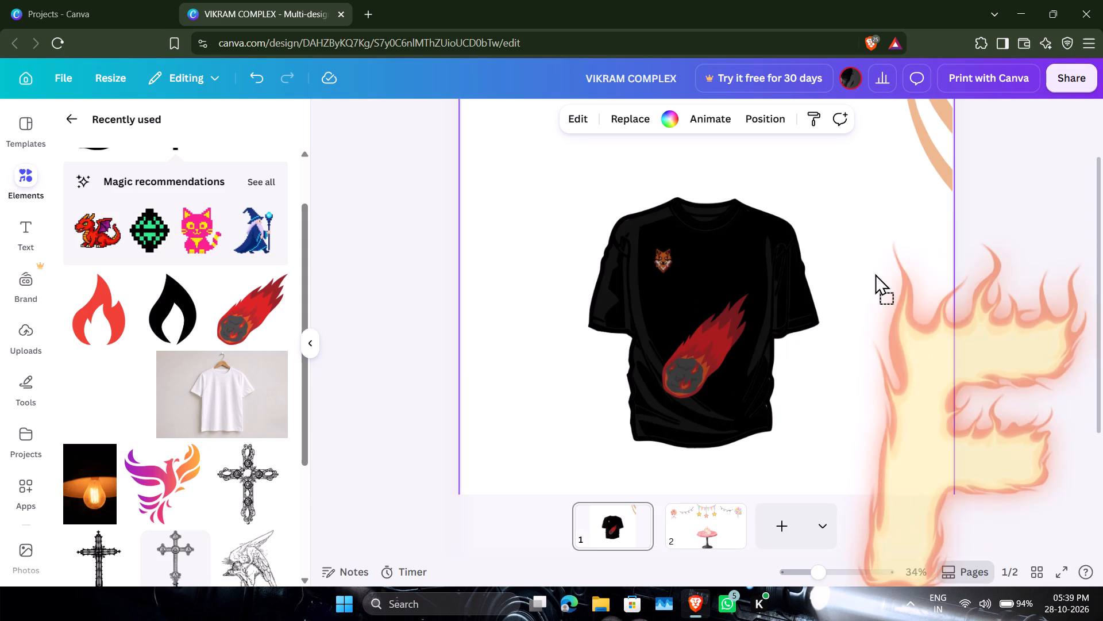
{"action": "left_click_drag", "start_coordinate": [875, 273], "coordinate": [784, 140]}
{"action": "left_click_drag", "start_coordinate": [897, 301], "coordinate": [811, 306]}
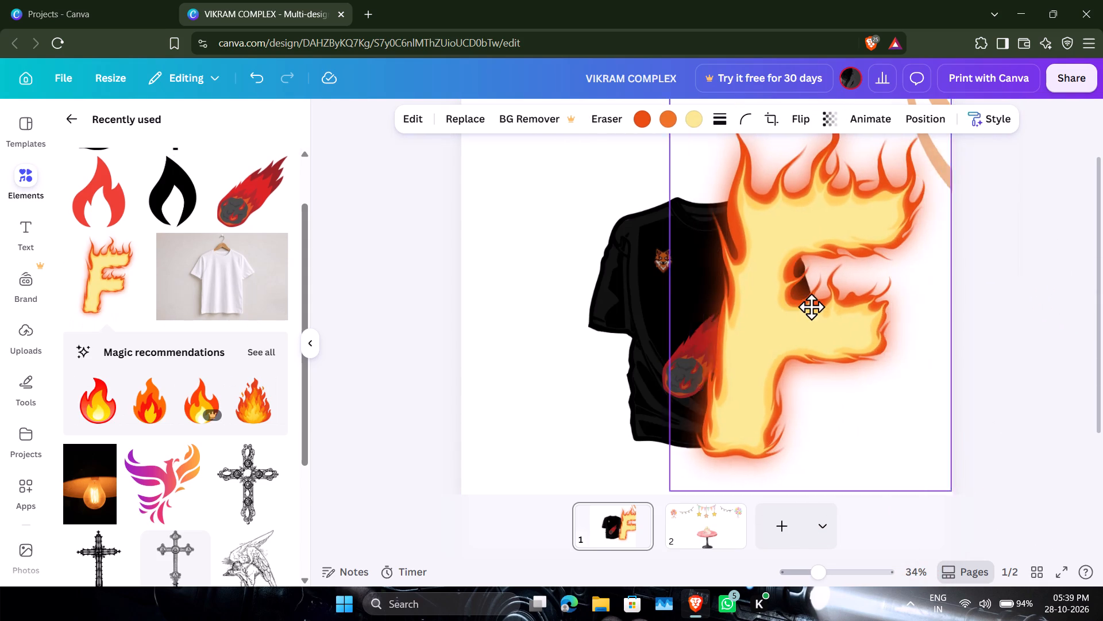
{"action": "left_click_drag", "start_coordinate": [811, 306], "coordinate": [800, 309]}
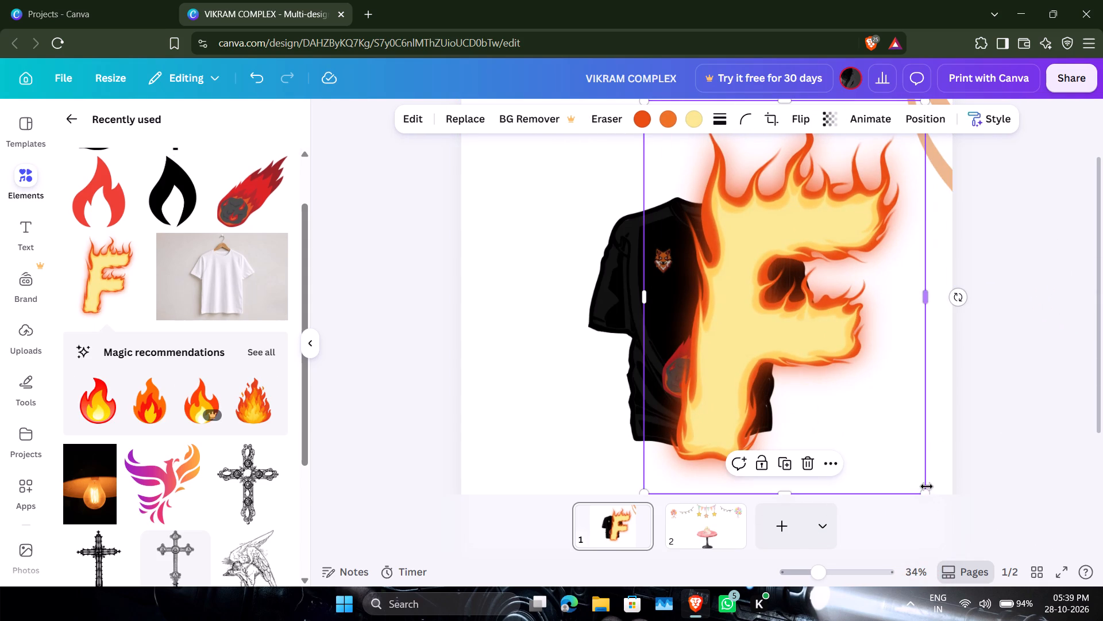
Shrink the flaming F to a small badge and place it on the upper chest, level with the fox on the opposite side.
{"action": "left_click_drag", "start_coordinate": [924, 489], "coordinate": [661, 186]}
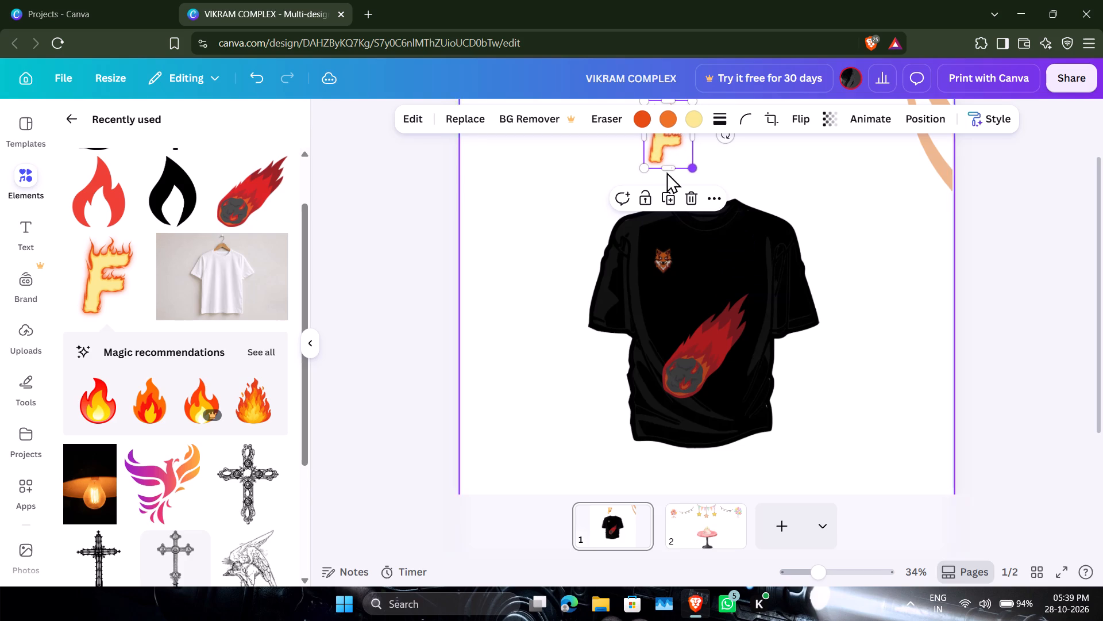
{"action": "left_click_drag", "start_coordinate": [670, 131], "coordinate": [697, 329]}
{"action": "left_click_drag", "start_coordinate": [669, 148], "coordinate": [712, 356]}
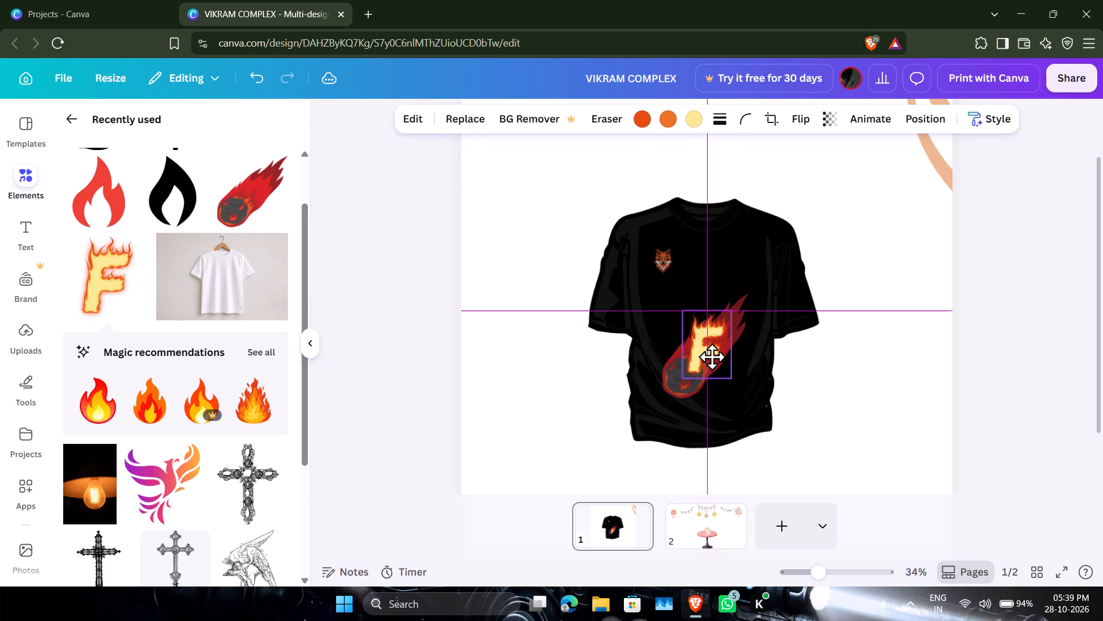
{"action": "left_click_drag", "start_coordinate": [712, 356], "coordinate": [726, 347]}
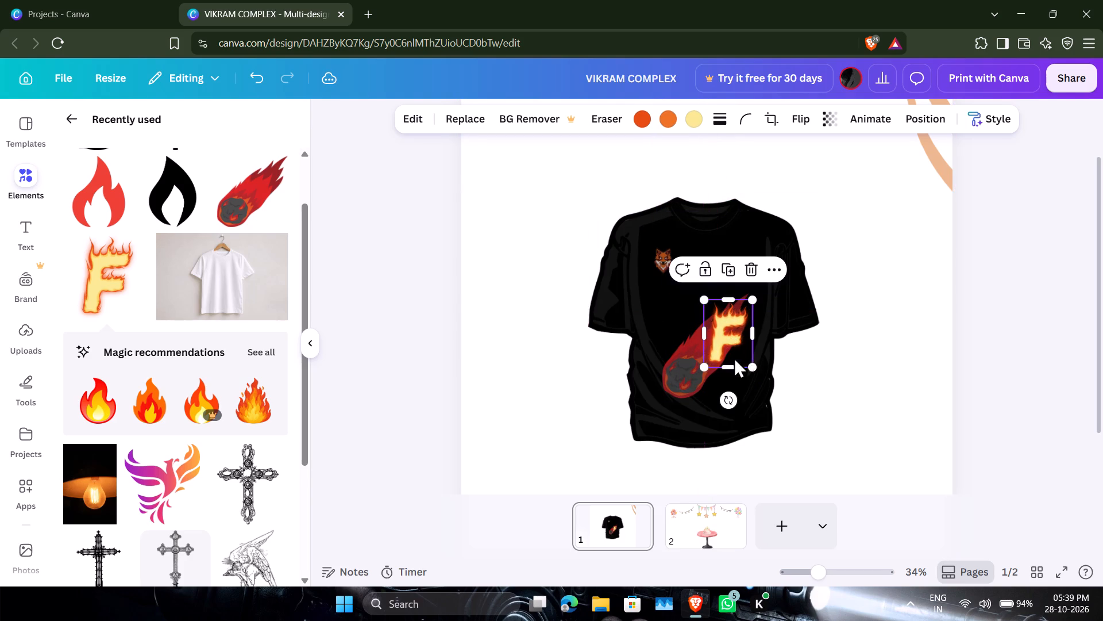
{"action": "left_click_drag", "start_coordinate": [749, 368], "coordinate": [734, 328]}
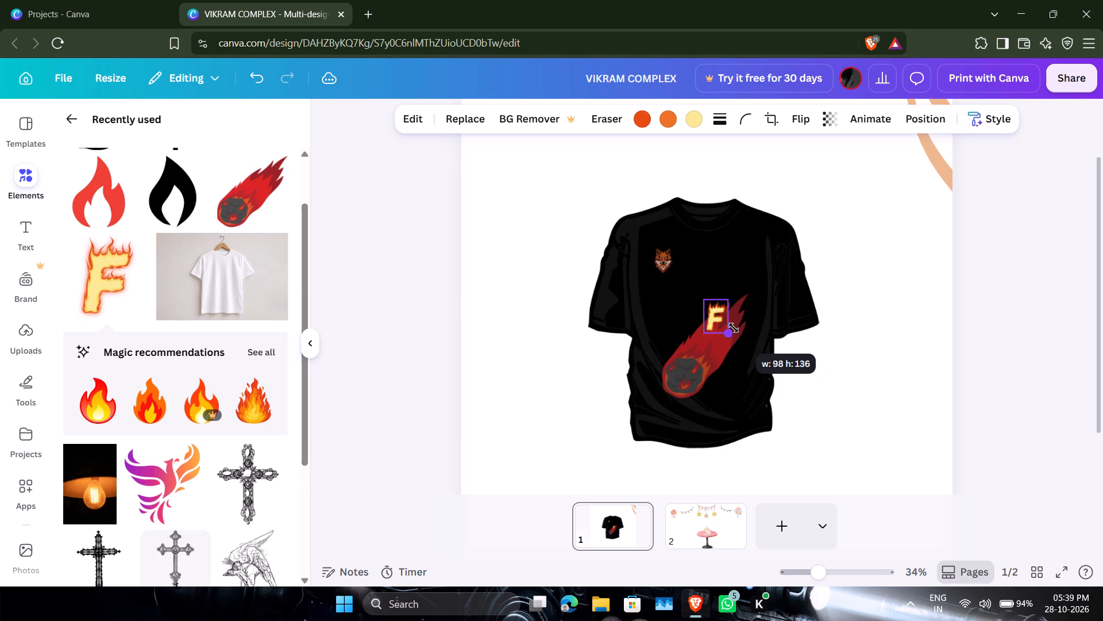
{"action": "left_click_drag", "start_coordinate": [734, 328], "coordinate": [727, 320]}
{"action": "left_click_drag", "start_coordinate": [710, 308], "coordinate": [715, 300]}
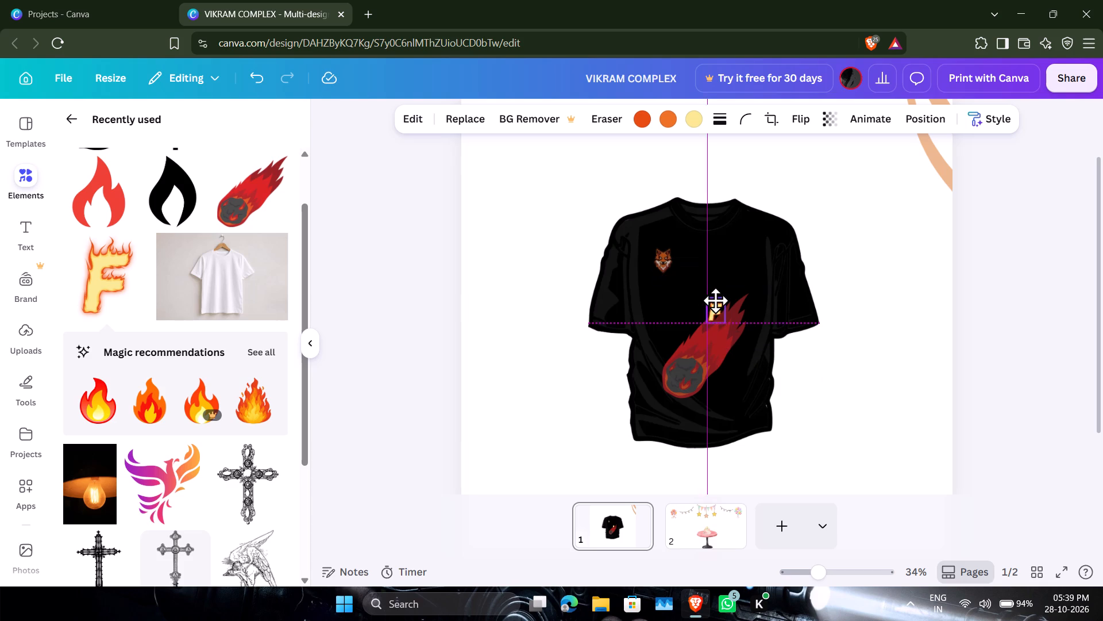
{"action": "left_click_drag", "start_coordinate": [715, 300], "coordinate": [745, 254]}
{"action": "left_click", "coordinate": [865, 250]}
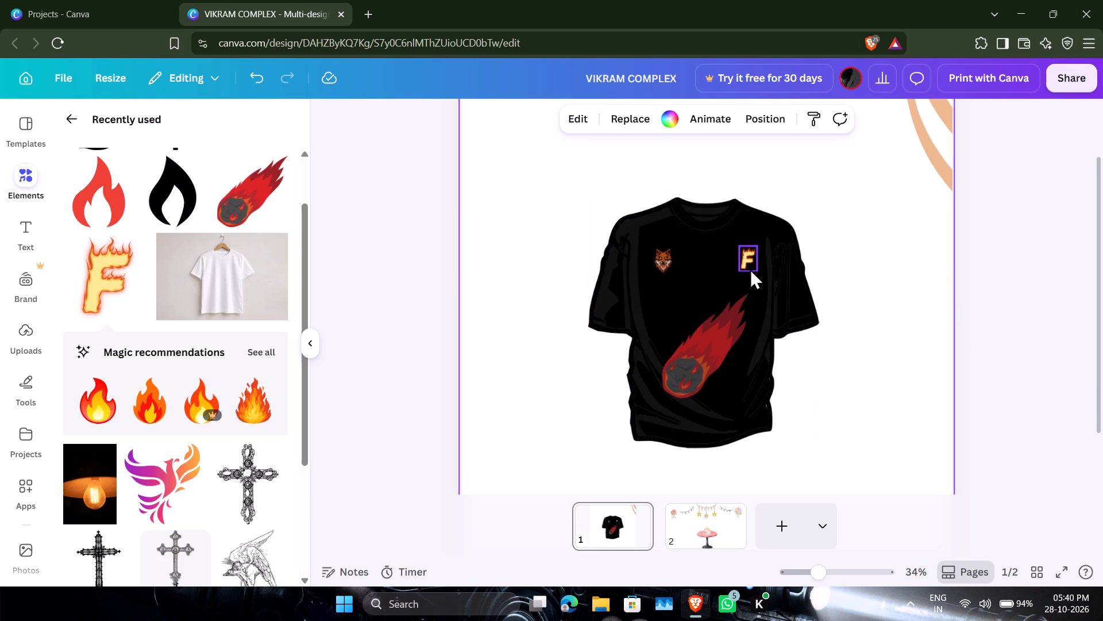
Move the small flaming F from the chest onto the middle of the meteor's flame trail.
{"action": "left_click_drag", "start_coordinate": [750, 250], "coordinate": [720, 331]}
{"action": "left_click", "coordinate": [901, 332]}
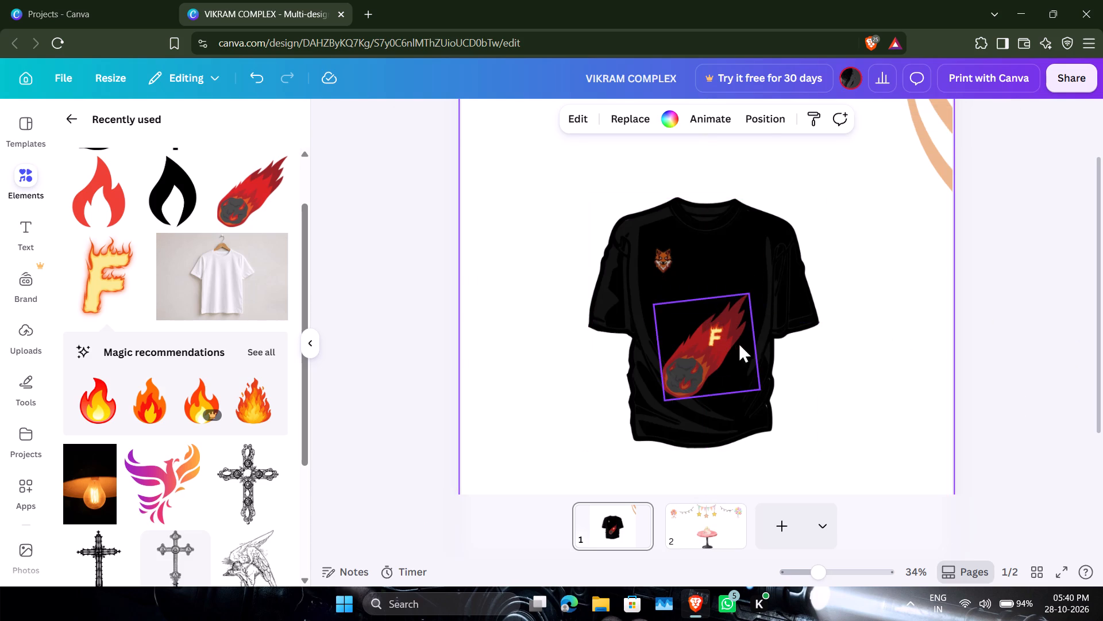
Make the flaming F partly transparent so it blends into the meteor, and deselect it.
{"action": "left_click", "coordinate": [712, 332]}
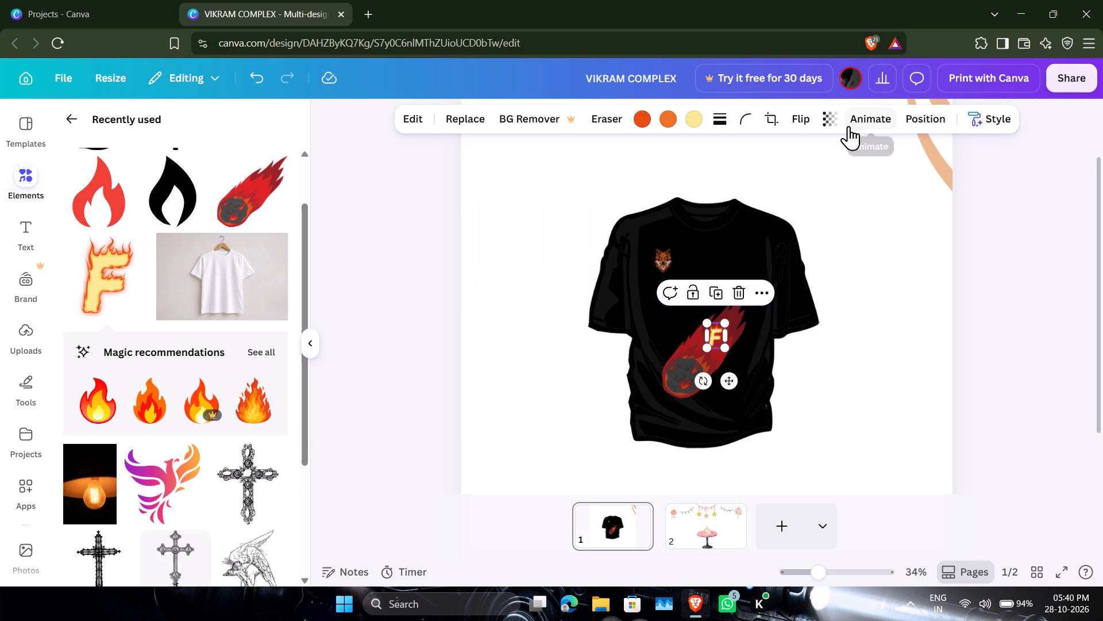
{"action": "left_click", "coordinate": [822, 125]}
{"action": "left_click_drag", "start_coordinate": [853, 173], "coordinate": [851, 176]}
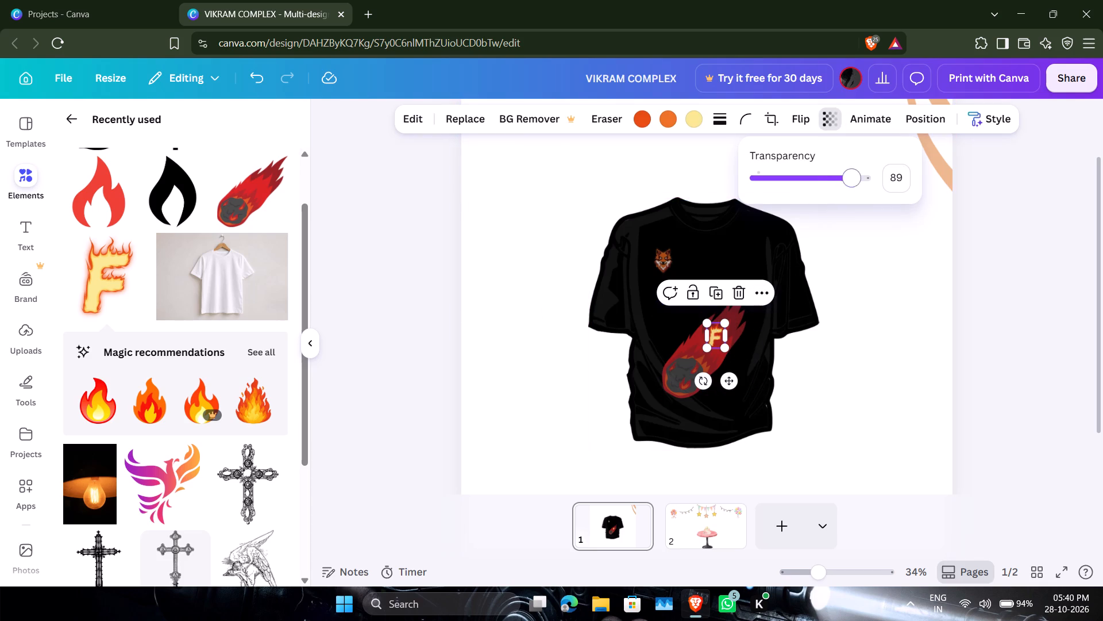
{"action": "left_click_drag", "start_coordinate": [851, 176], "coordinate": [816, 227]}
{"action": "left_click", "coordinate": [908, 330]}
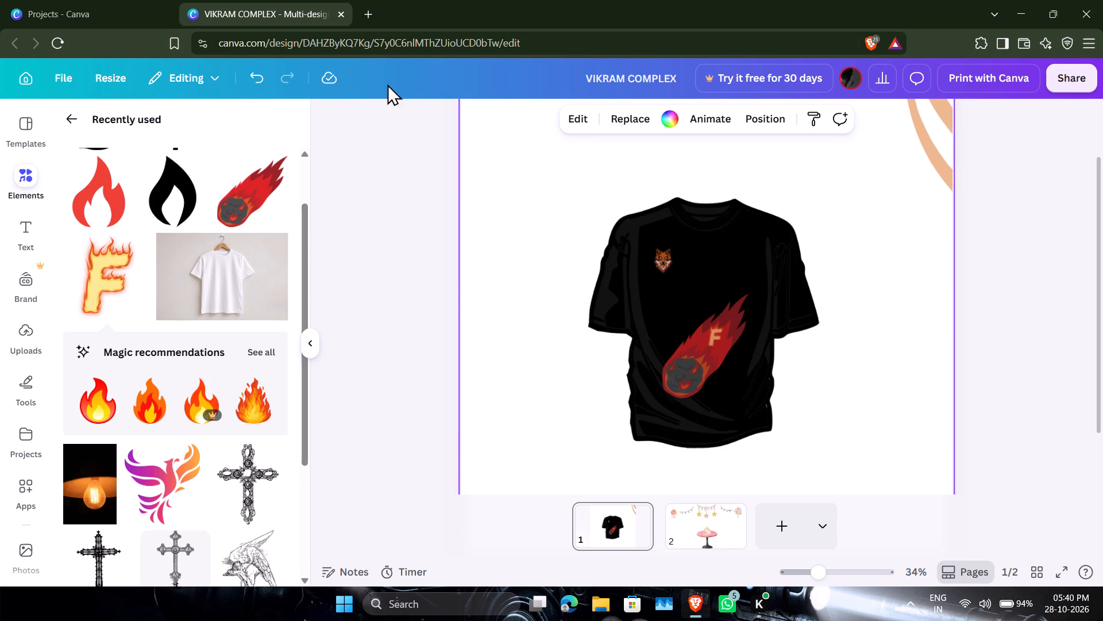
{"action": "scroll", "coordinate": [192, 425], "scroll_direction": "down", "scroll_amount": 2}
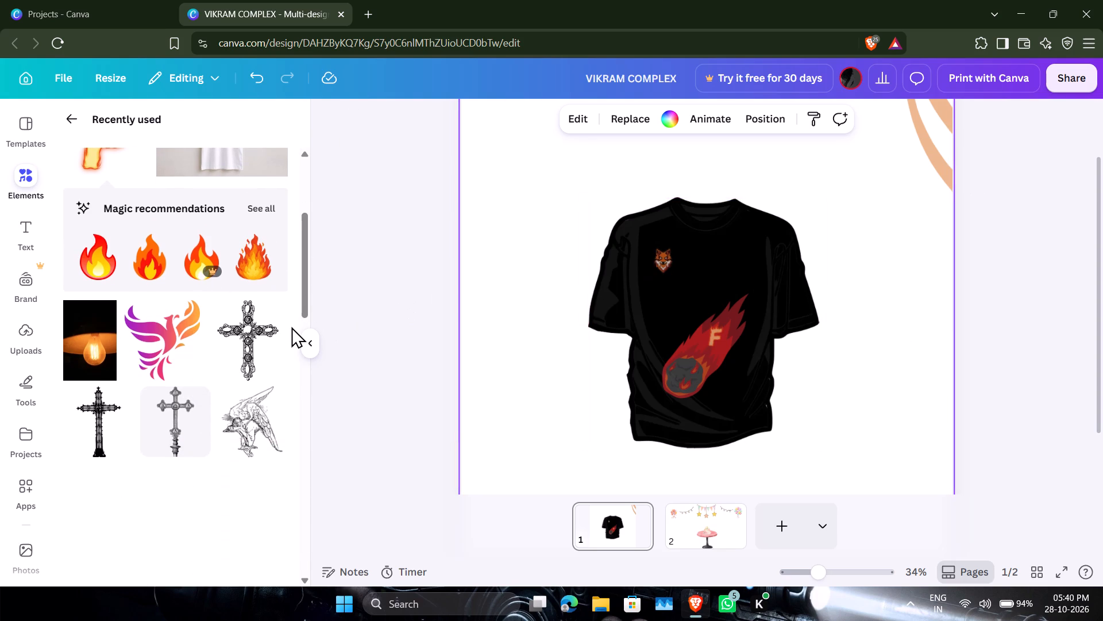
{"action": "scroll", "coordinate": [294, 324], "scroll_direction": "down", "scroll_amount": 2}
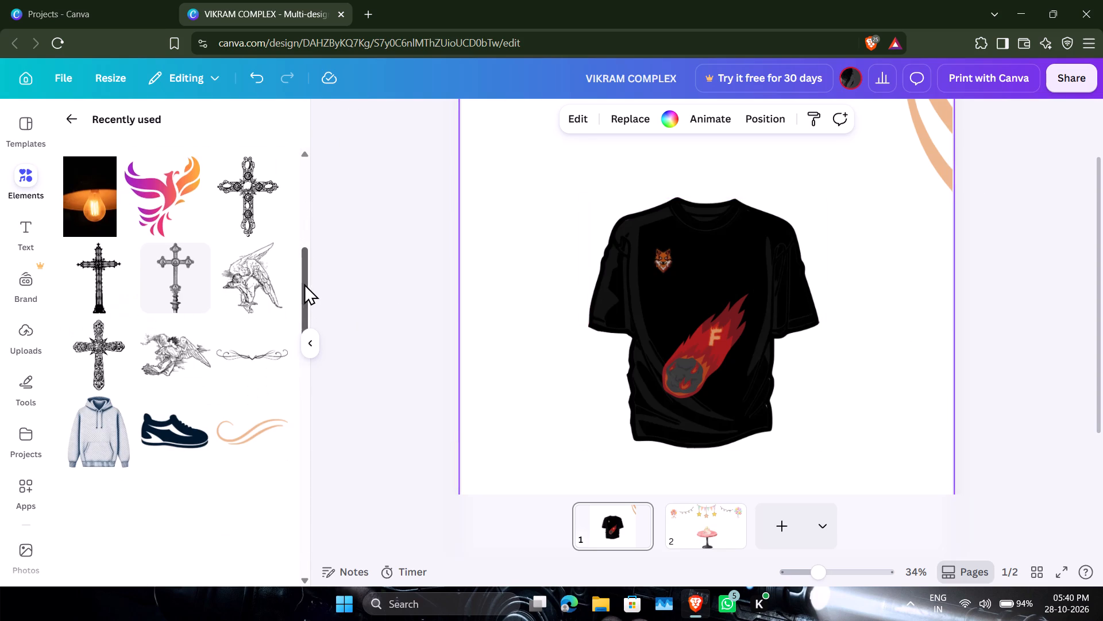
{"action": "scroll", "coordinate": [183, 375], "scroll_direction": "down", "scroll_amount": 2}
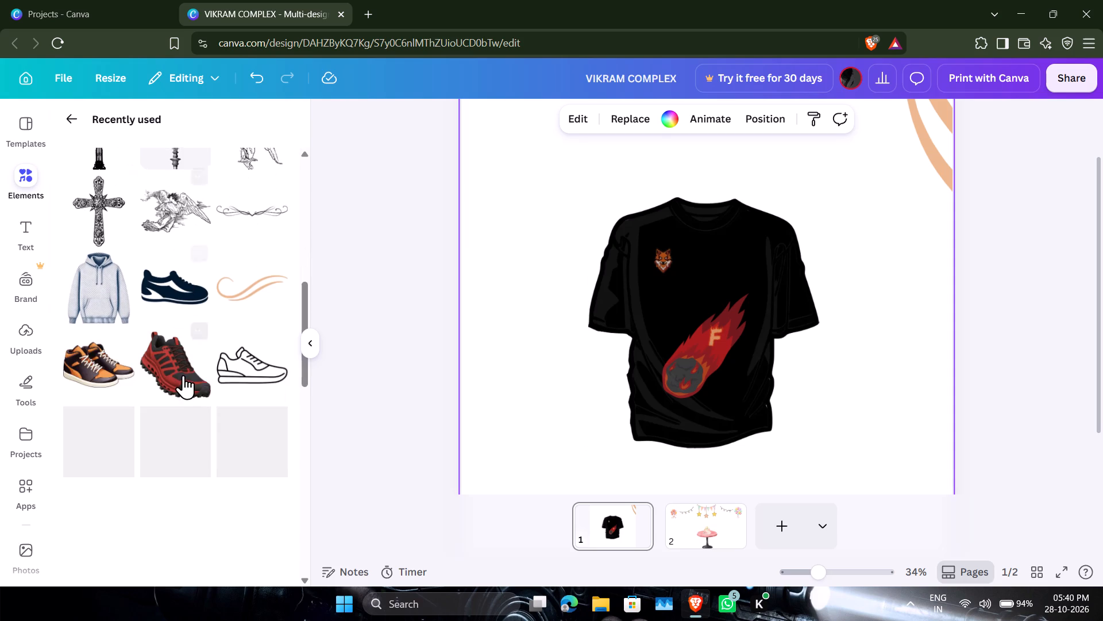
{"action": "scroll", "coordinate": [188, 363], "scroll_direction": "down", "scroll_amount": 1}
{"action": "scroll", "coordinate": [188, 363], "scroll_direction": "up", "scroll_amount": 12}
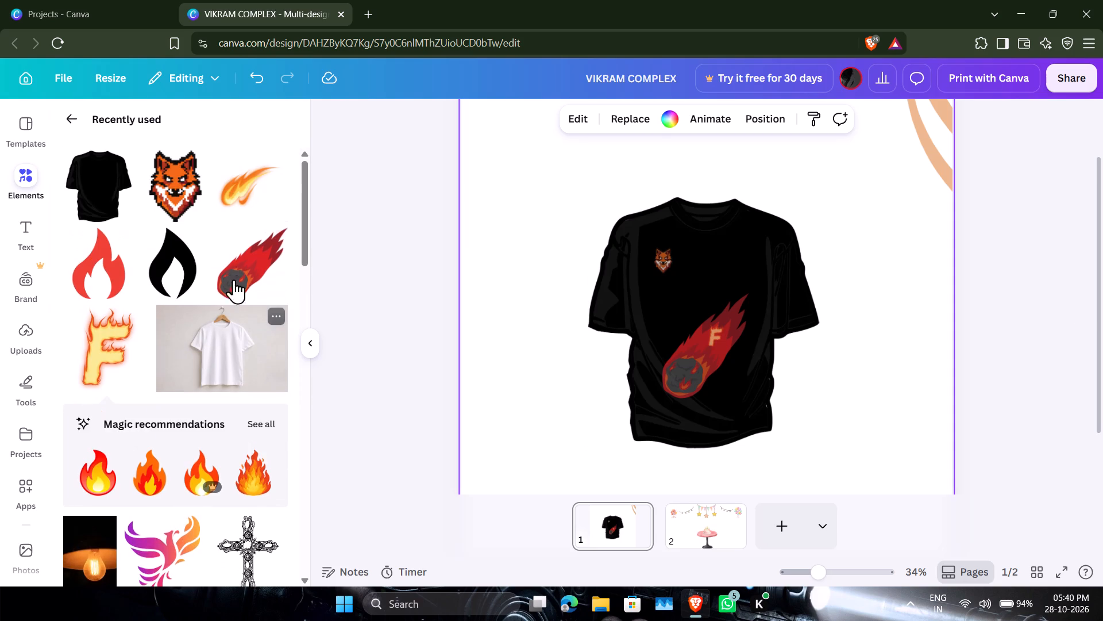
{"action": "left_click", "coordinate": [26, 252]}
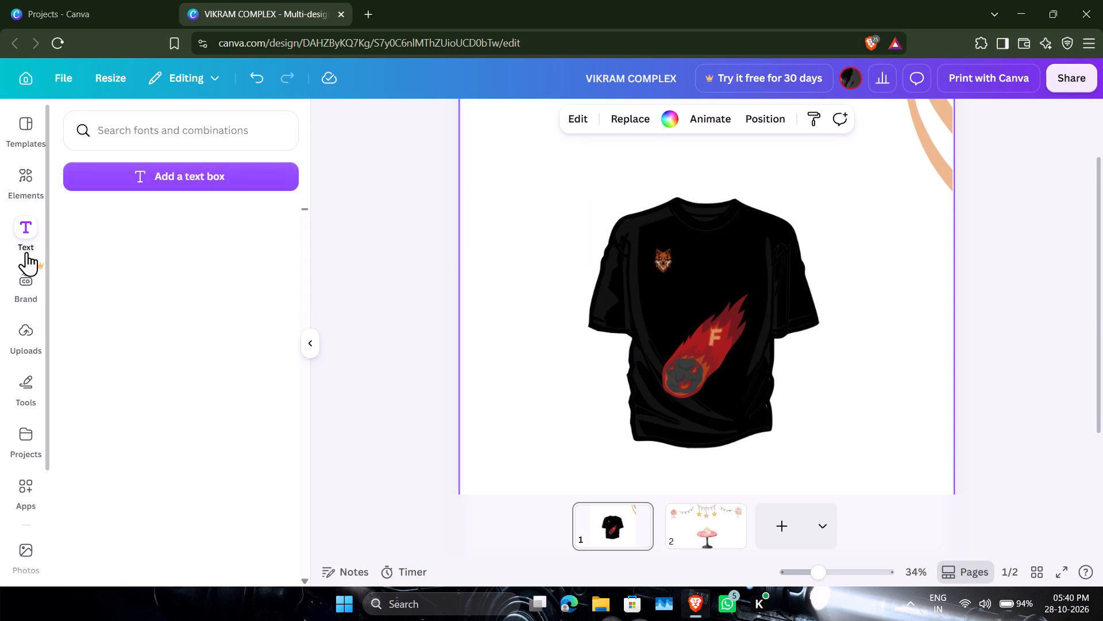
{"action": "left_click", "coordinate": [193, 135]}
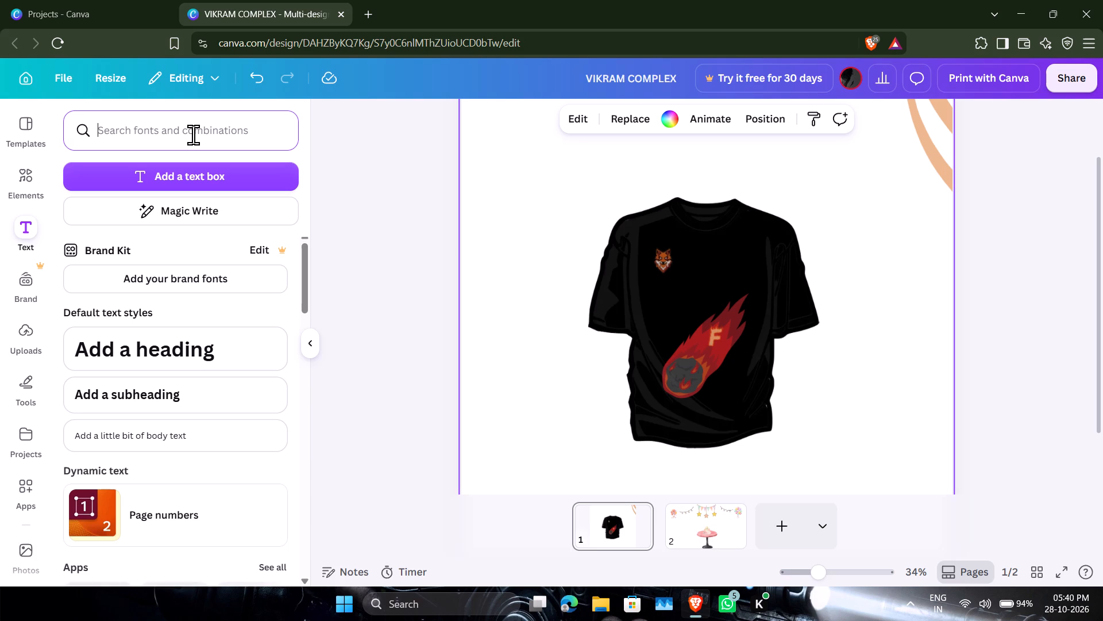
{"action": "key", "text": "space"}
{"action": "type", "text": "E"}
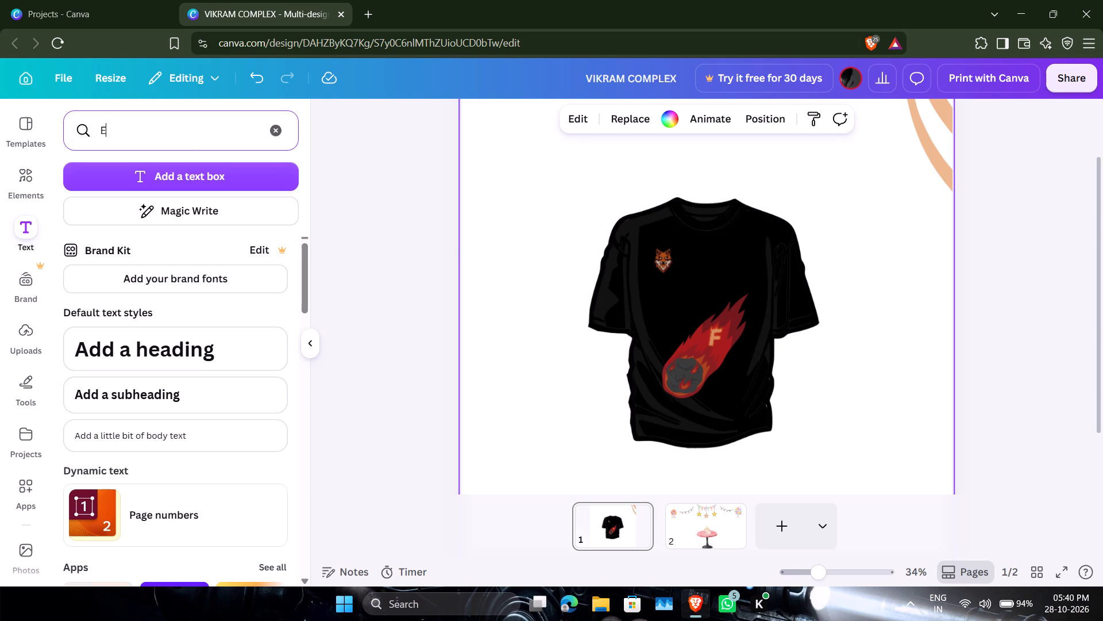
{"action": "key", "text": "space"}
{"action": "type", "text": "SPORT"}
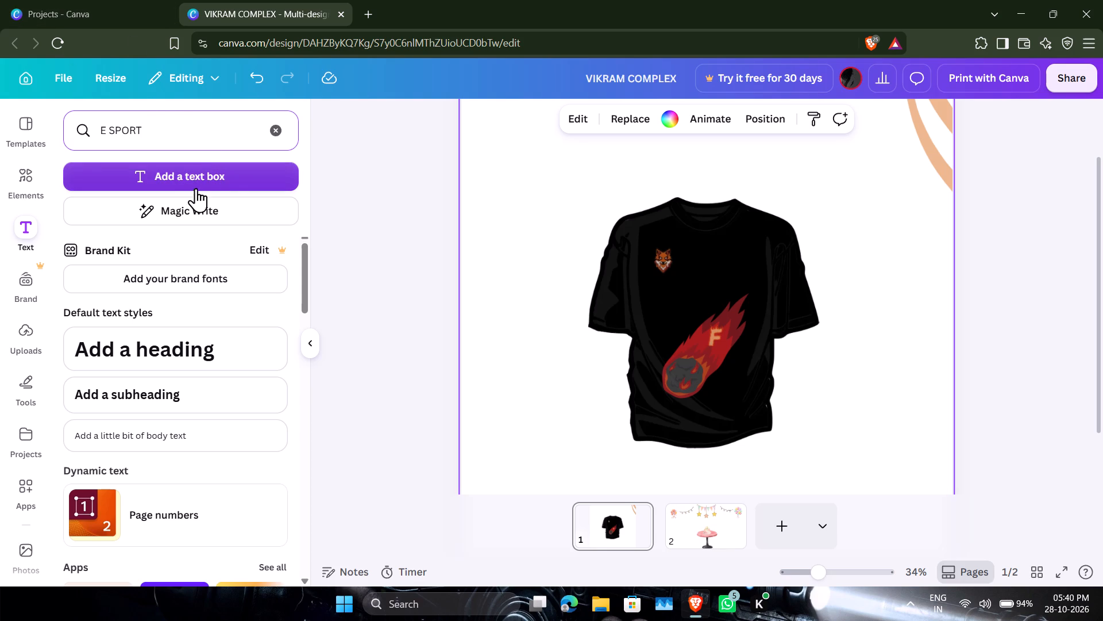
Add a text box to page 1 and replace its placeholder wording with "E SPORTS".
{"action": "left_click", "coordinate": [230, 171]}
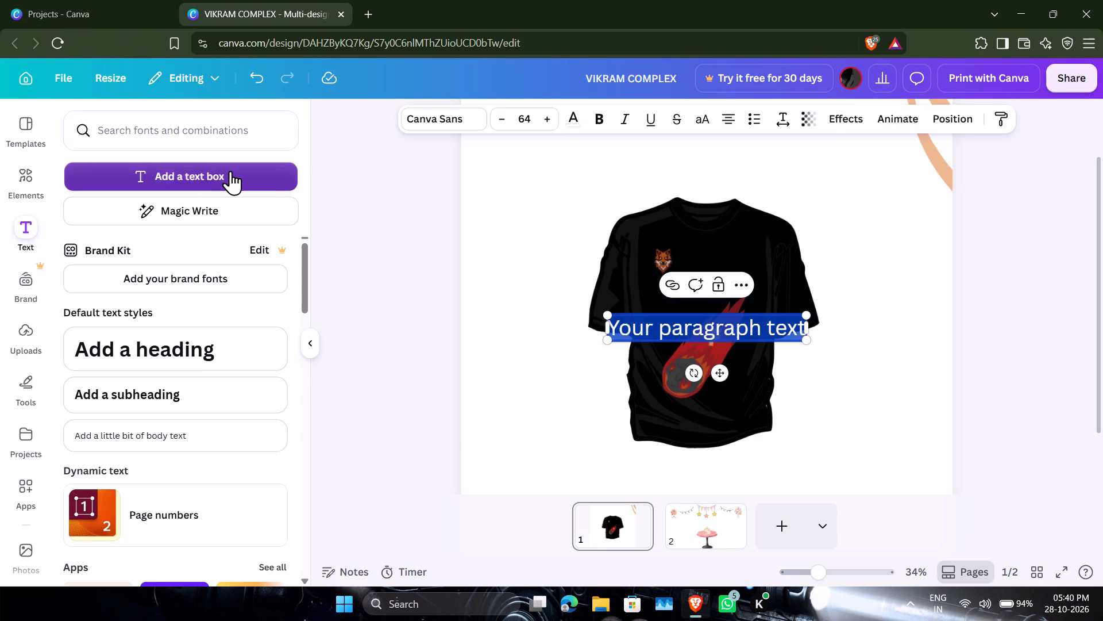
{"action": "left_click", "coordinate": [751, 332]}
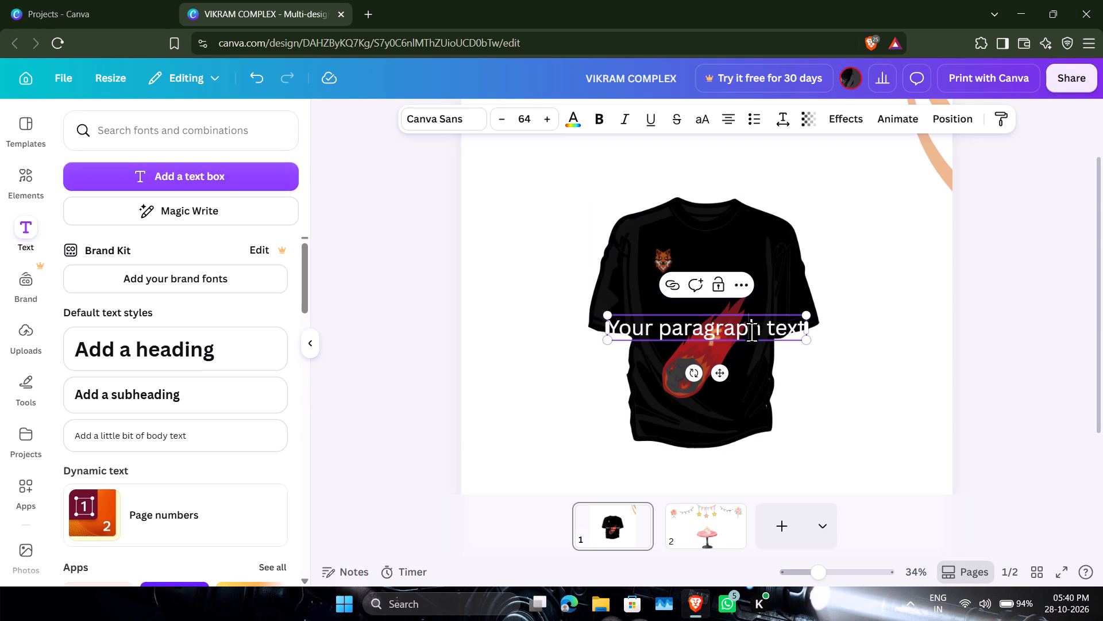
{"action": "left_click", "coordinate": [793, 329]}
{"action": "left_click", "coordinate": [793, 329]}
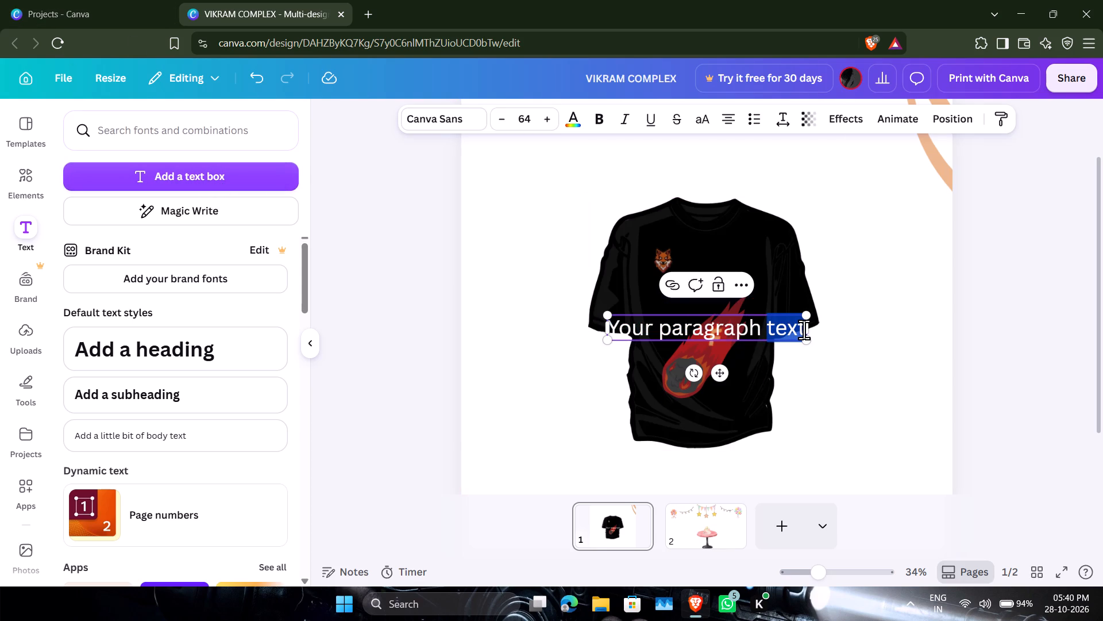
{"action": "key", "text": "BackSpace"}
{"action": "key", "text": "BackSpace"}
{"action": "key", "text": "BackSpace"}
{"action": "key", "text": "BackSpace"}
{"action": "key", "text": "BackSpace"}
{"action": "key", "text": "BackSpace"}
{"action": "key", "text": "BackSpace"}
{"action": "key", "text": "BackSpace"}
{"action": "key", "text": "BackSpace"}
{"action": "key", "text": "BackSpace"}
{"action": "key", "text": "BackSpace"}
{"action": "key", "text": "BackSpace"}
{"action": "key", "text": "BackSpace"}
{"action": "key", "text": "BackSpace"}
{"action": "key", "text": "BackSpace"}
{"action": "key", "text": "BackSpace"}
{"action": "key", "text": "BackSpace"}
{"action": "key", "text": "BackSpace"}
{"action": "key", "text": "BackSpace"}
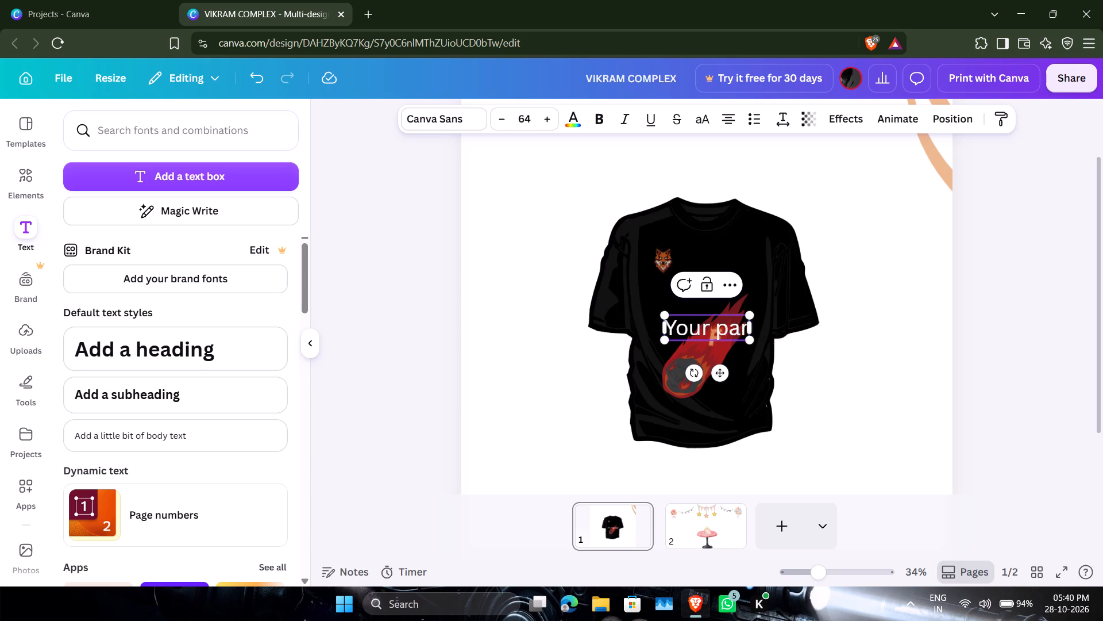
{"action": "type", "text": "E"}
{"action": "key", "text": "space"}
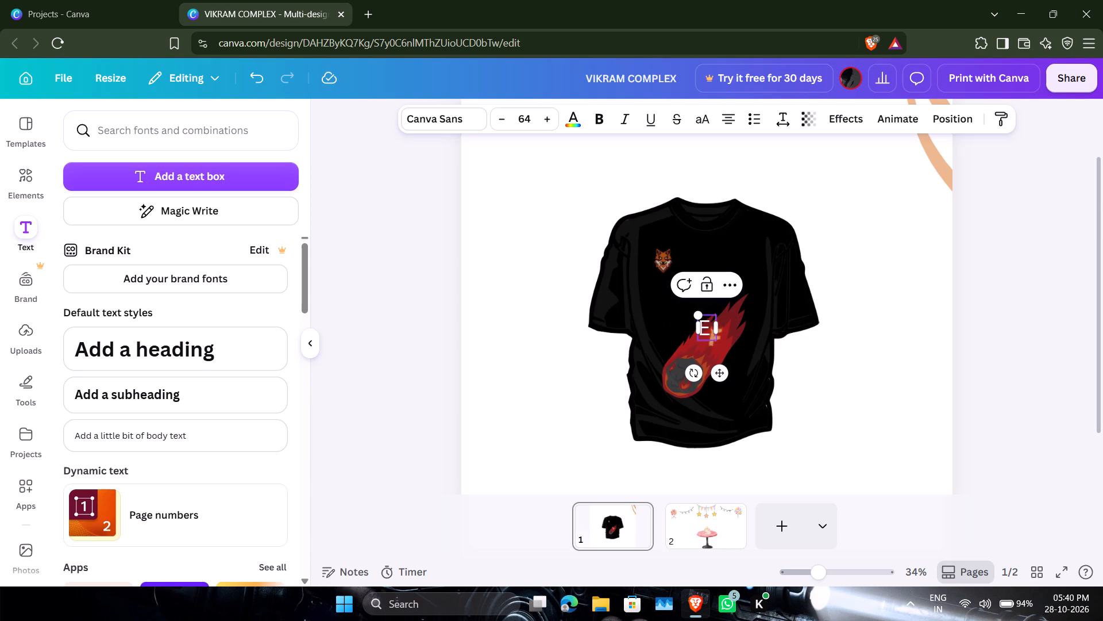
{"action": "type", "text": "SP[ORTSZ"}
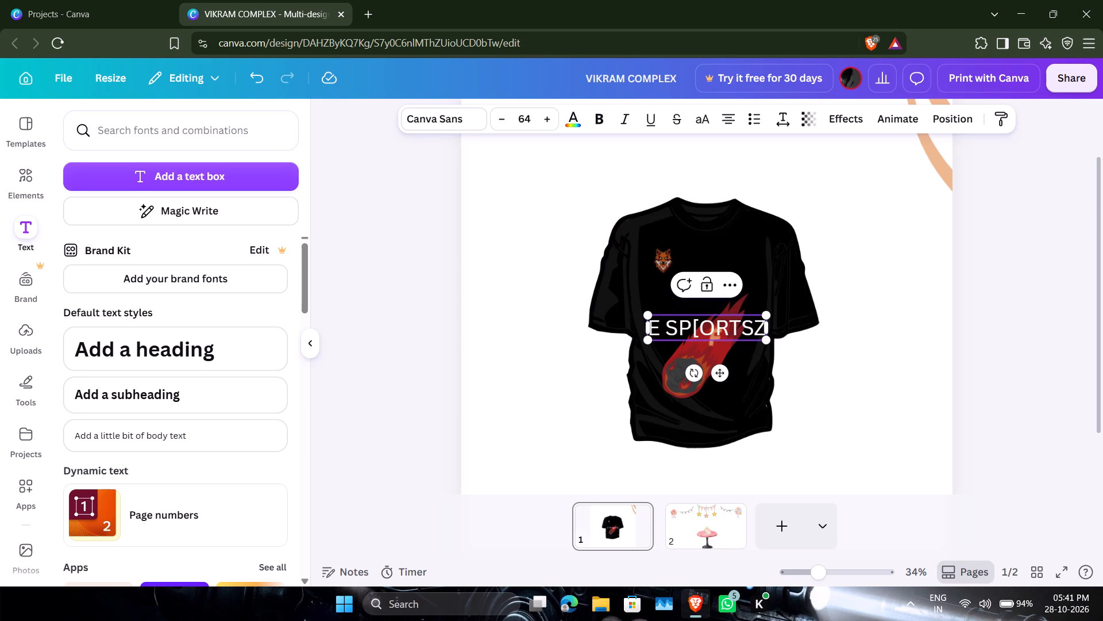
{"action": "key", "text": "BackSpace"}
{"action": "key", "text": "BackSpace"}
{"action": "key", "text": "BackSpace"}
{"action": "key", "text": "BackSpace"}
{"action": "key", "text": "BackSpace"}
{"action": "key", "text": "BackSpace"}
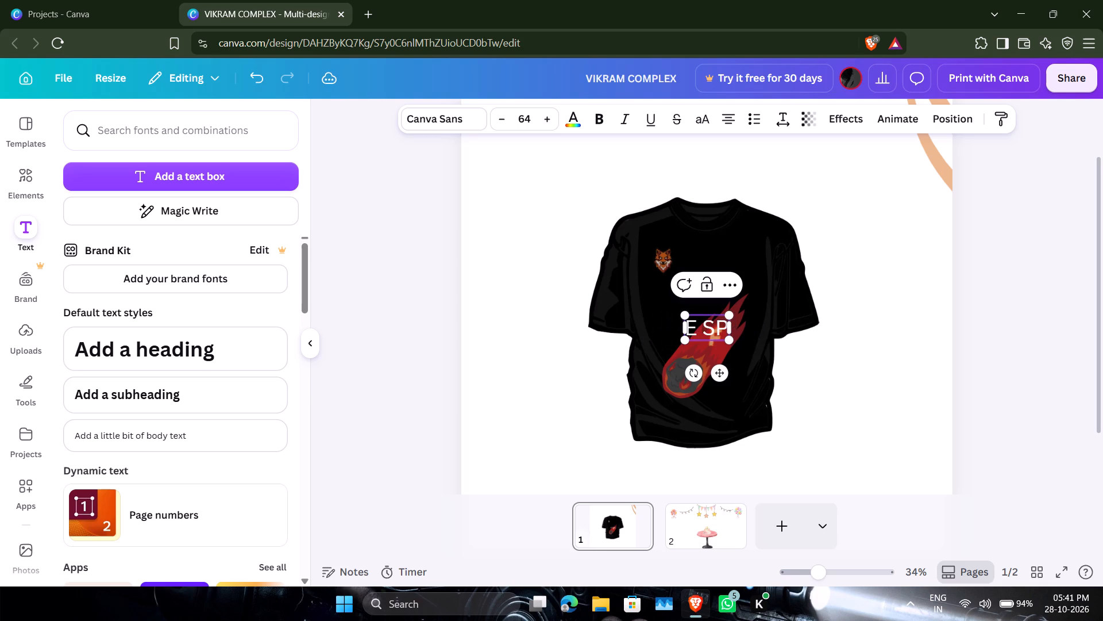
{"action": "type", "text": "ORTS"}
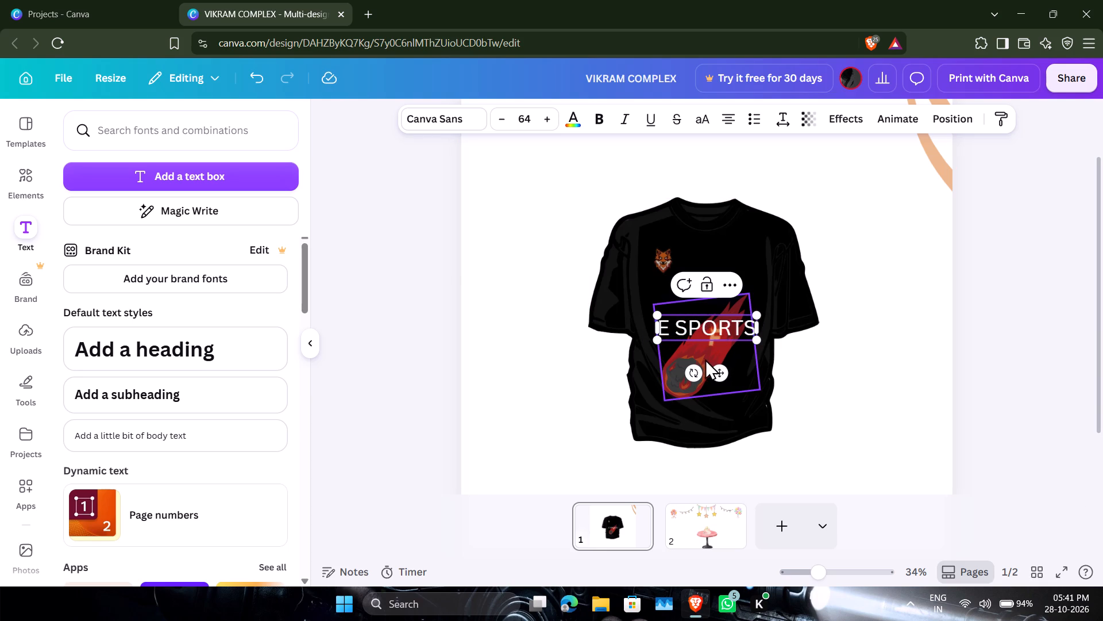
Place the E SPORTS text on the shirt's chest beside the fox, shrink it to font size 50.5, and deselect it.
{"action": "left_click_drag", "start_coordinate": [716, 369], "coordinate": [737, 301]}
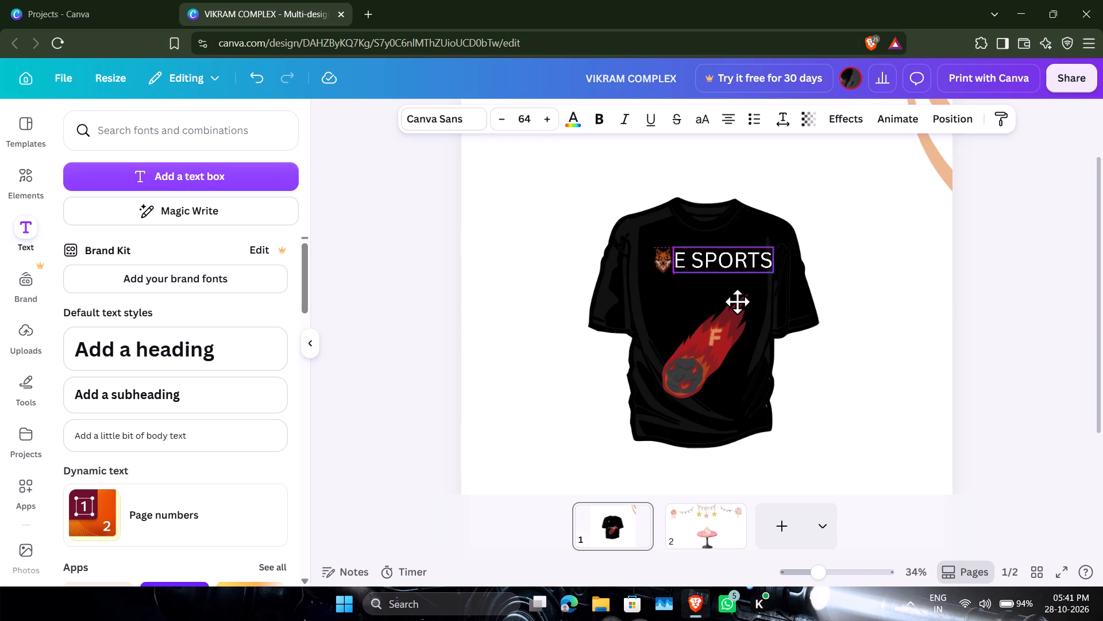
{"action": "left_click_drag", "start_coordinate": [737, 301], "coordinate": [738, 298]}
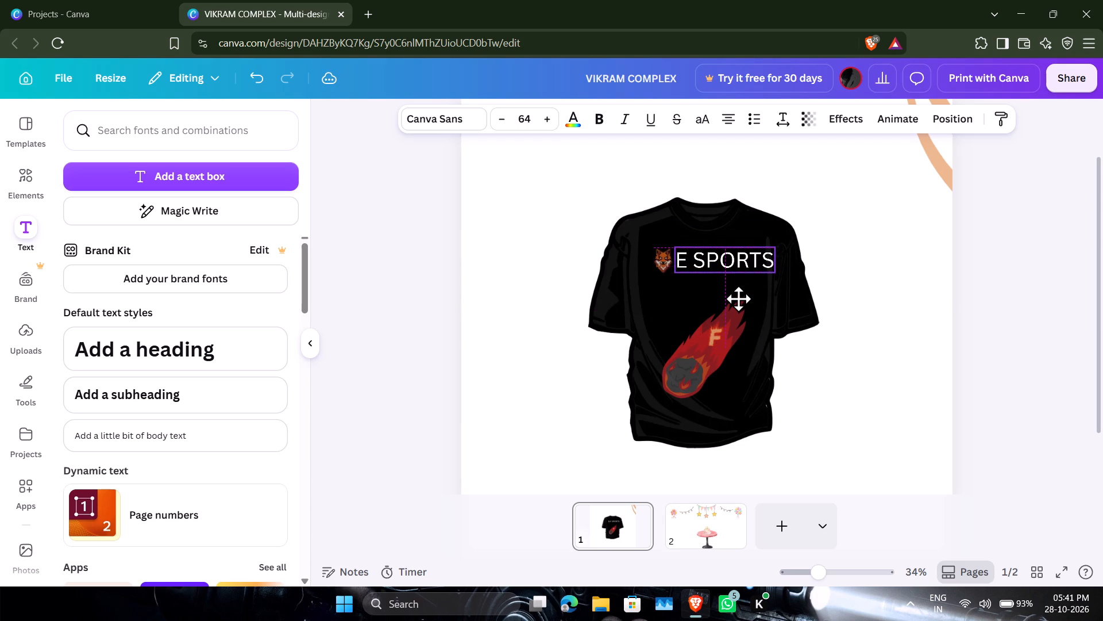
{"action": "left_click_drag", "start_coordinate": [778, 273], "coordinate": [766, 273]}
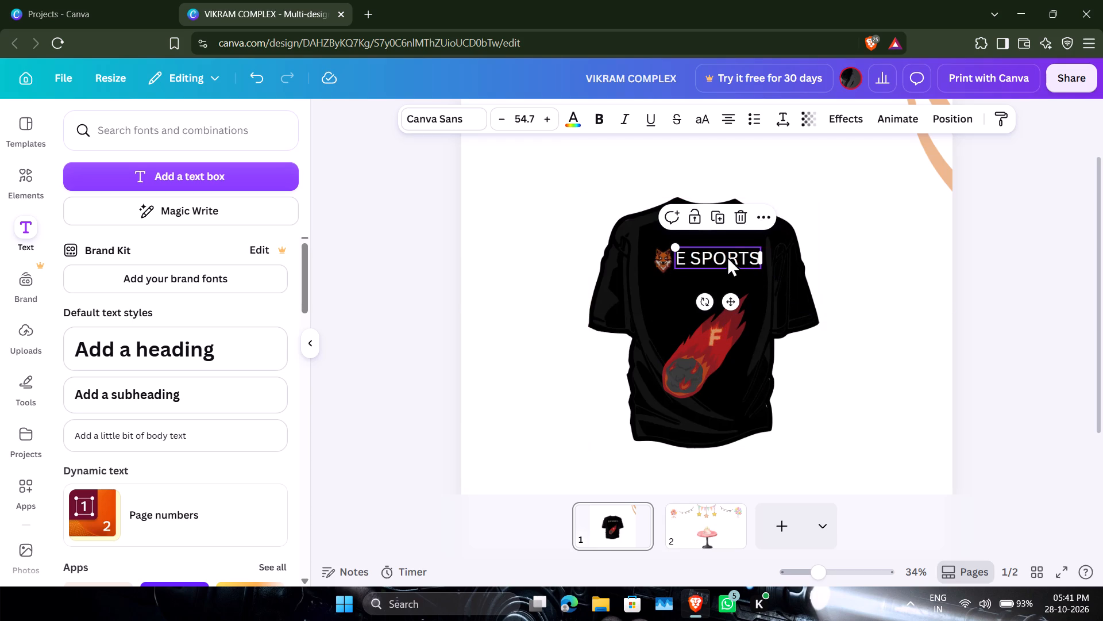
{"action": "left_click_drag", "start_coordinate": [721, 255], "coordinate": [725, 264]}
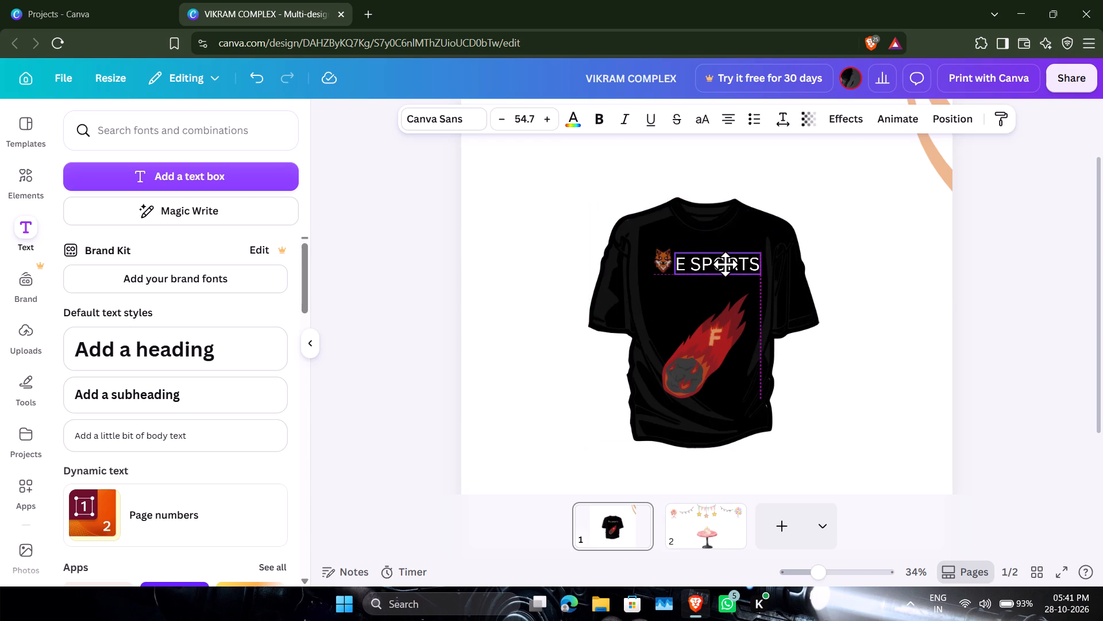
{"action": "left_click_drag", "start_coordinate": [725, 264], "coordinate": [731, 256]}
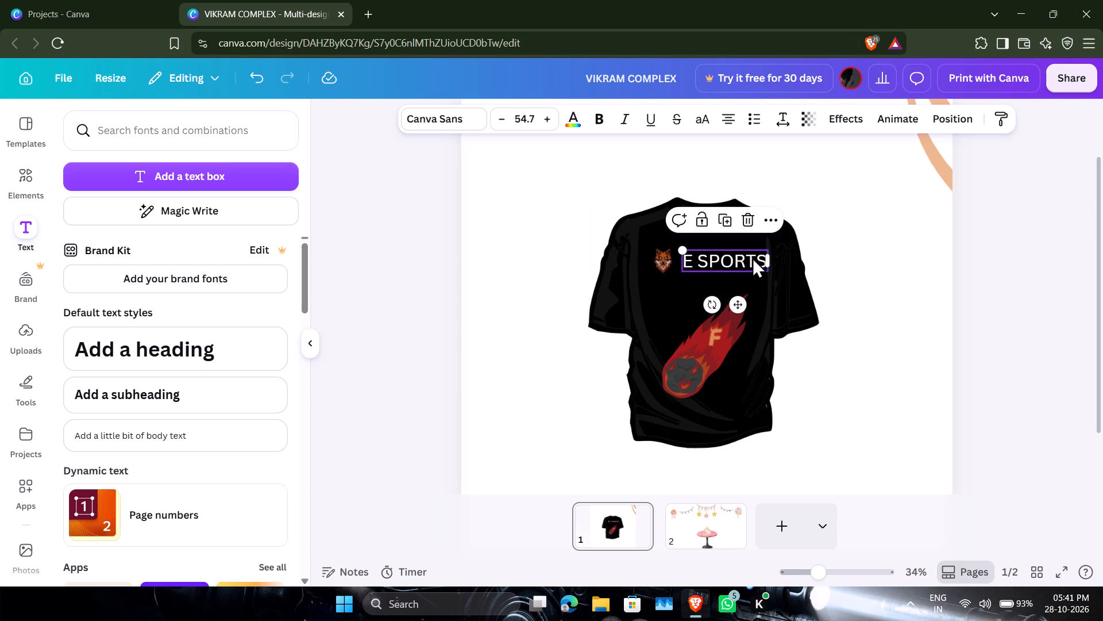
{"action": "left_click_drag", "start_coordinate": [681, 248], "coordinate": [687, 253]}
{"action": "left_click_drag", "start_coordinate": [730, 257], "coordinate": [723, 257]}
{"action": "left_click", "coordinate": [862, 224]}
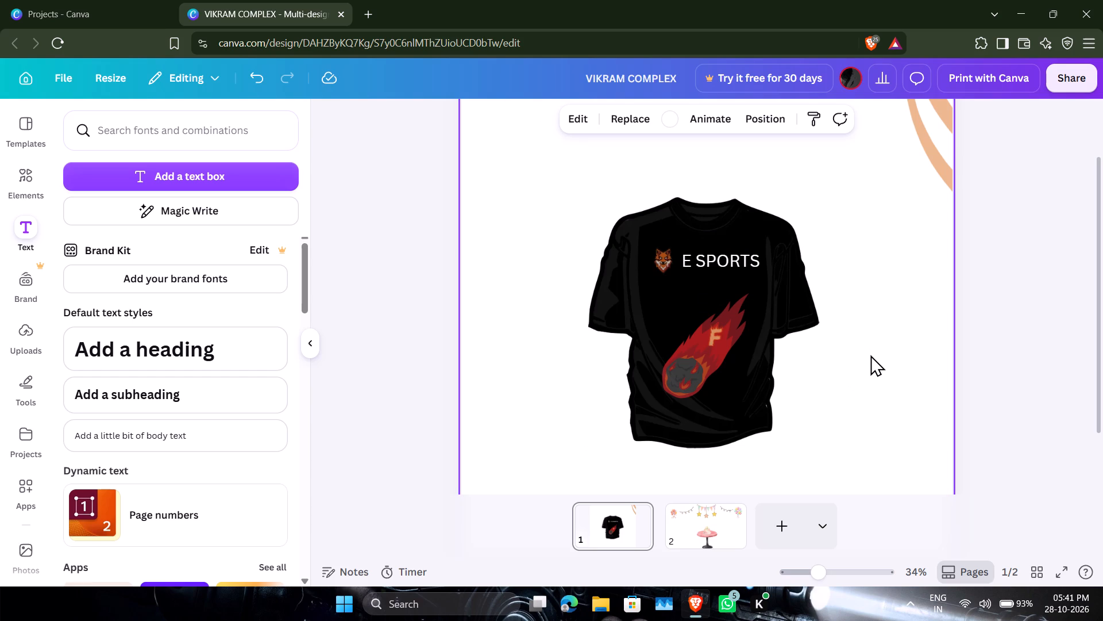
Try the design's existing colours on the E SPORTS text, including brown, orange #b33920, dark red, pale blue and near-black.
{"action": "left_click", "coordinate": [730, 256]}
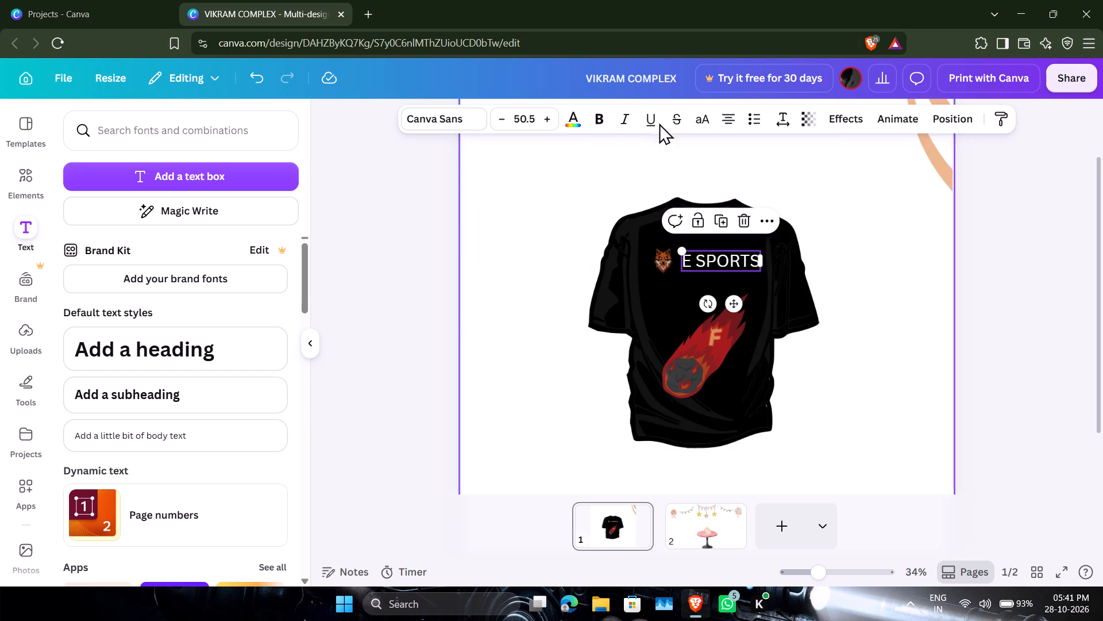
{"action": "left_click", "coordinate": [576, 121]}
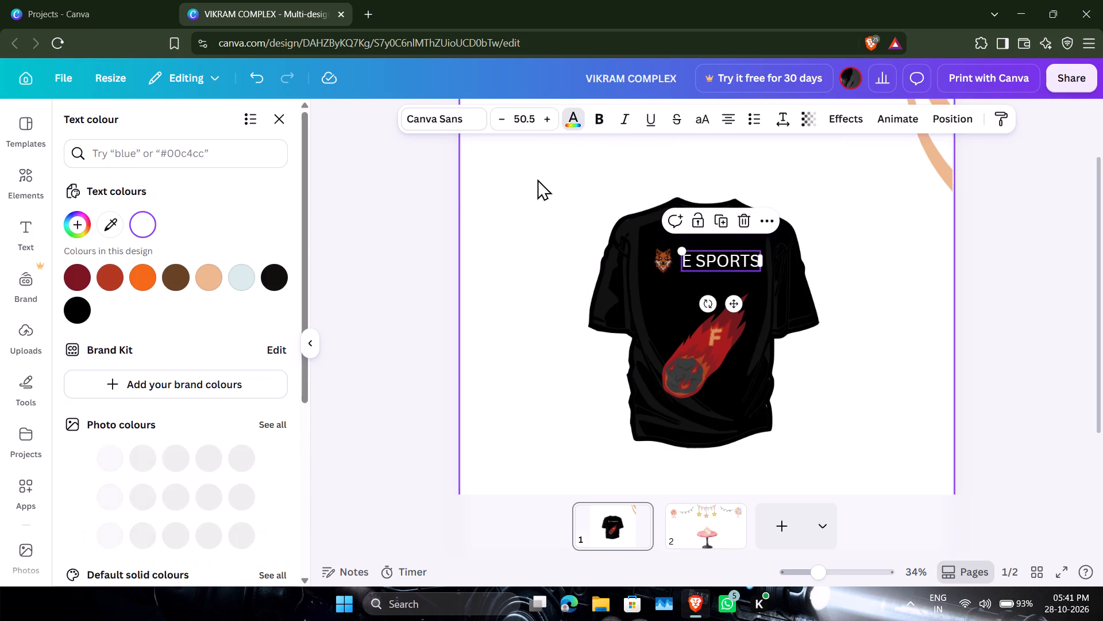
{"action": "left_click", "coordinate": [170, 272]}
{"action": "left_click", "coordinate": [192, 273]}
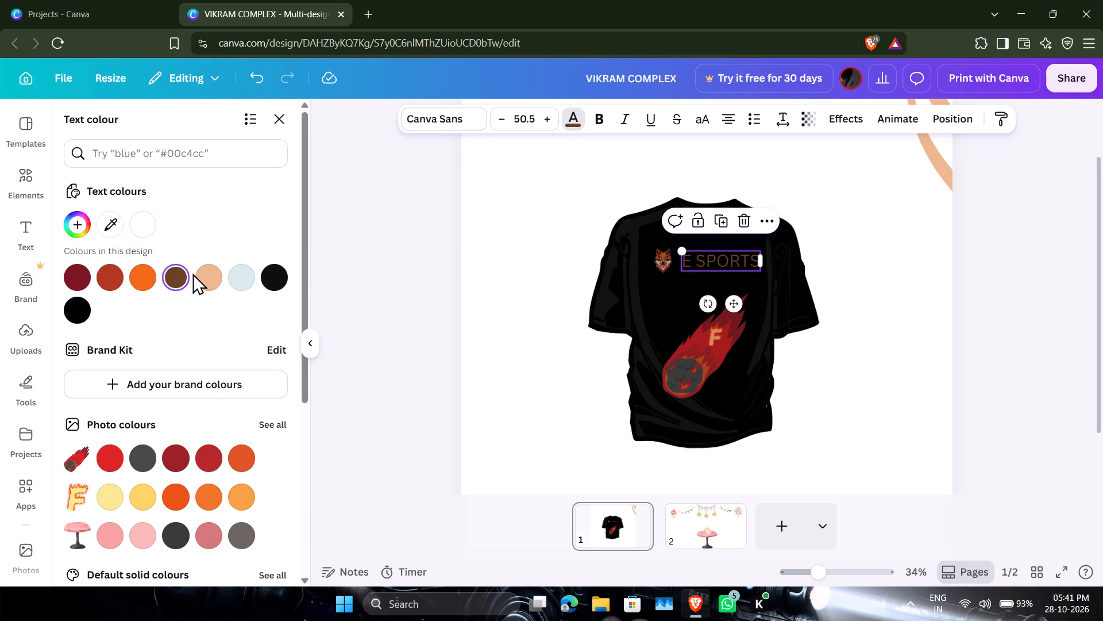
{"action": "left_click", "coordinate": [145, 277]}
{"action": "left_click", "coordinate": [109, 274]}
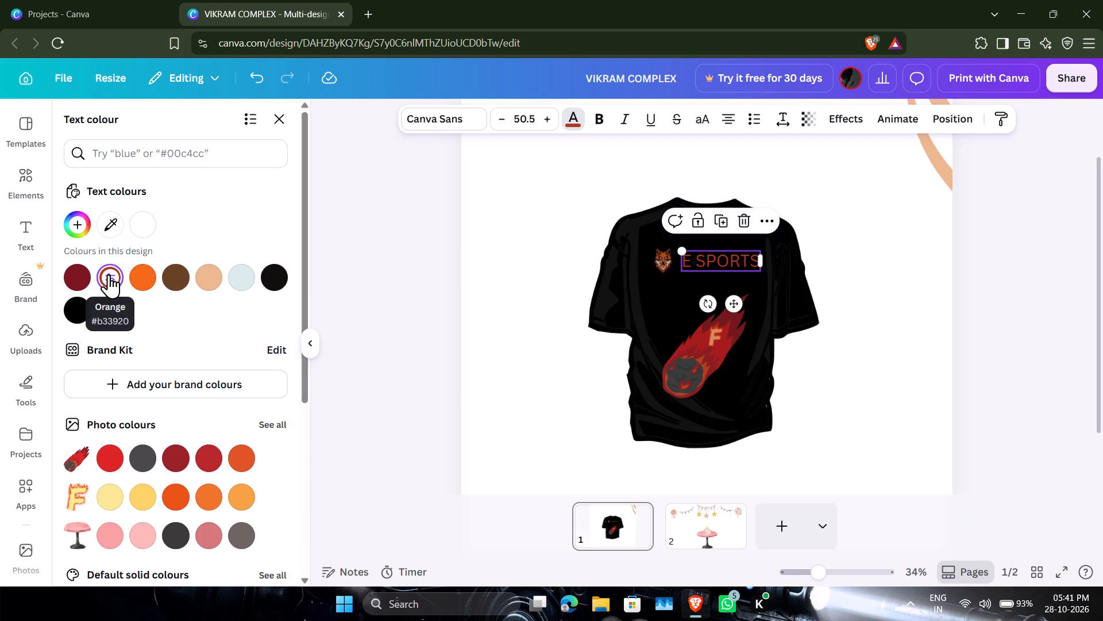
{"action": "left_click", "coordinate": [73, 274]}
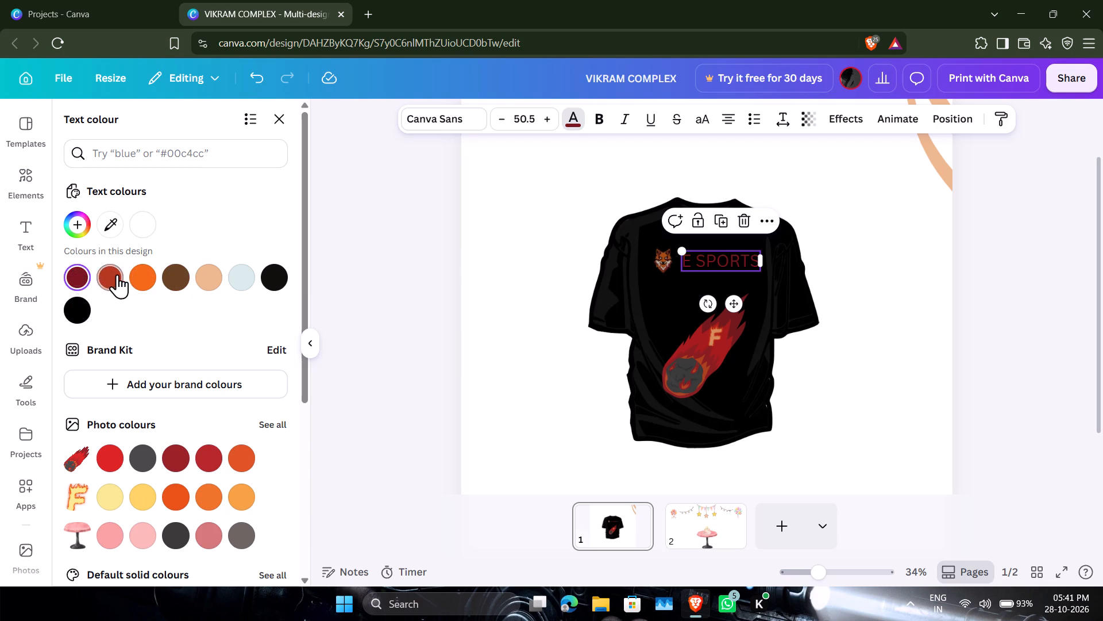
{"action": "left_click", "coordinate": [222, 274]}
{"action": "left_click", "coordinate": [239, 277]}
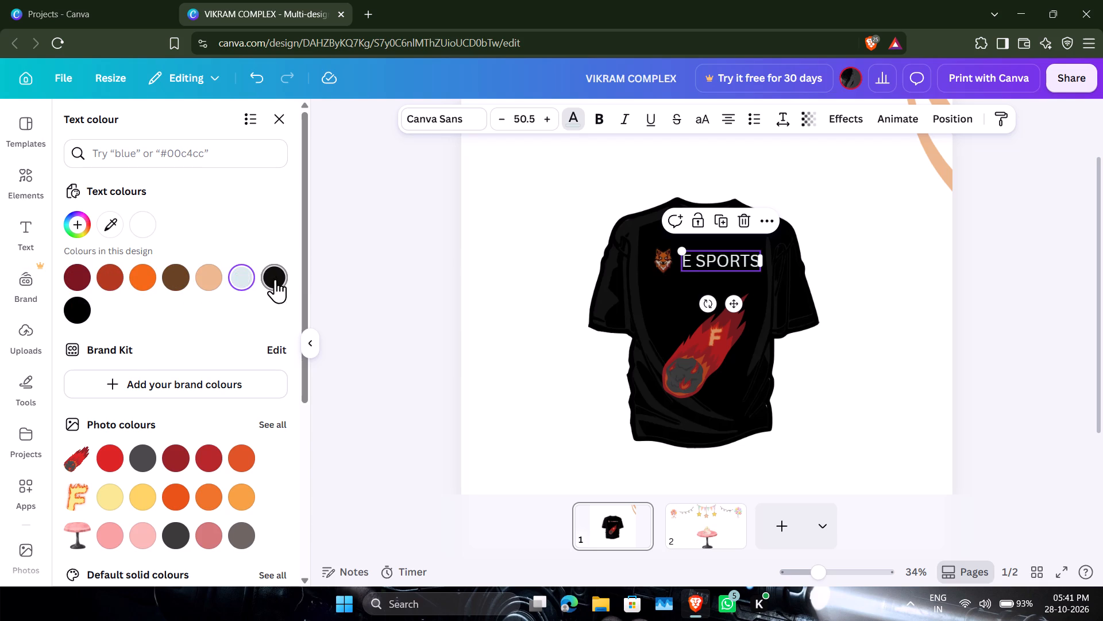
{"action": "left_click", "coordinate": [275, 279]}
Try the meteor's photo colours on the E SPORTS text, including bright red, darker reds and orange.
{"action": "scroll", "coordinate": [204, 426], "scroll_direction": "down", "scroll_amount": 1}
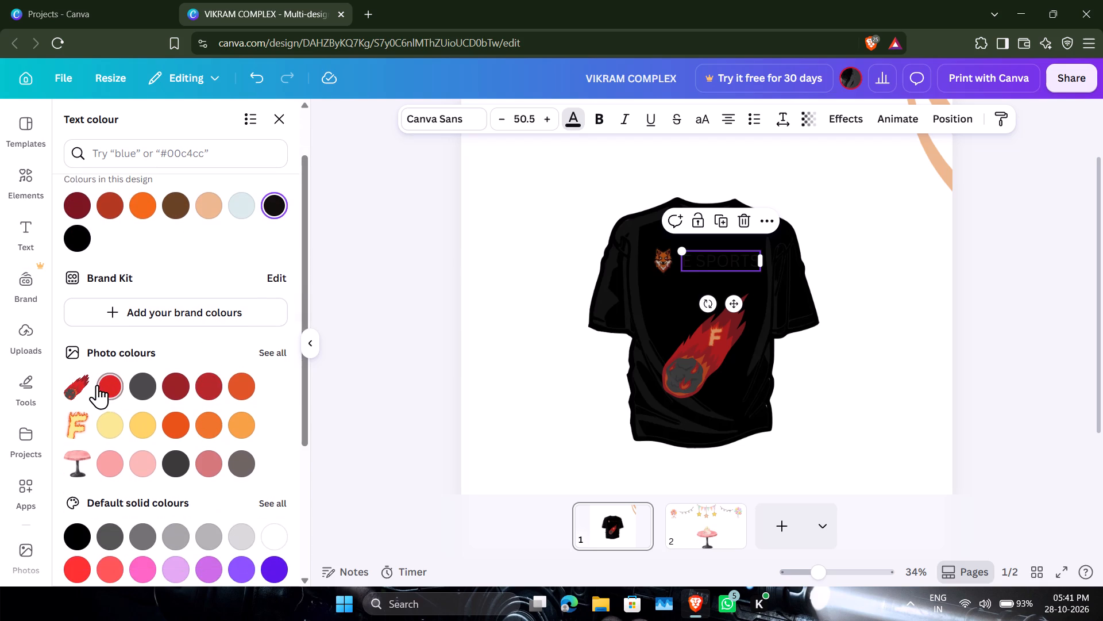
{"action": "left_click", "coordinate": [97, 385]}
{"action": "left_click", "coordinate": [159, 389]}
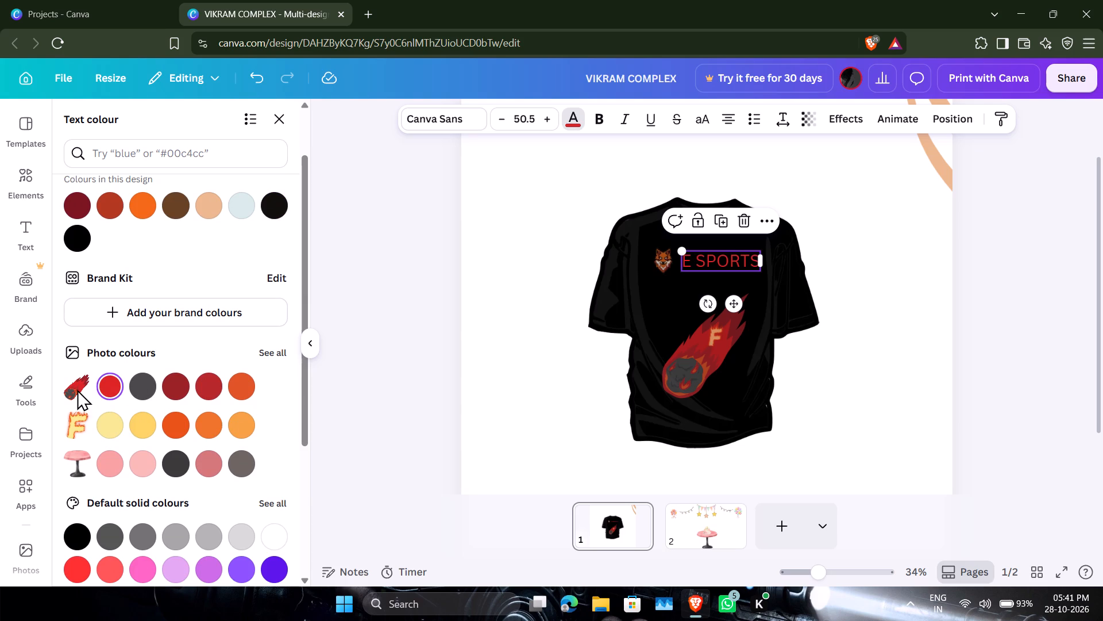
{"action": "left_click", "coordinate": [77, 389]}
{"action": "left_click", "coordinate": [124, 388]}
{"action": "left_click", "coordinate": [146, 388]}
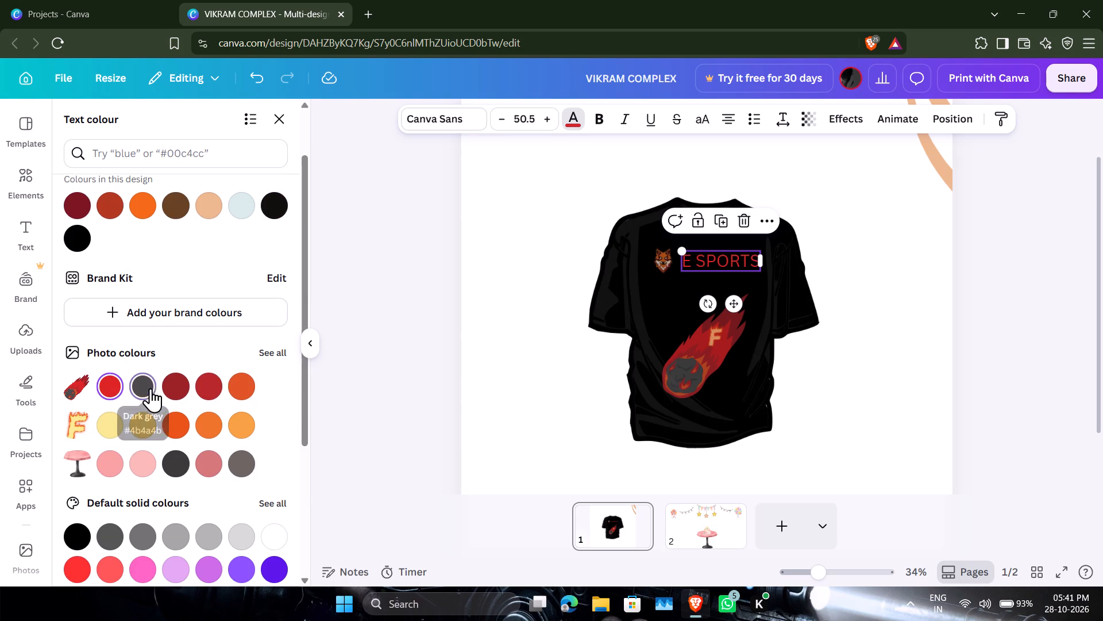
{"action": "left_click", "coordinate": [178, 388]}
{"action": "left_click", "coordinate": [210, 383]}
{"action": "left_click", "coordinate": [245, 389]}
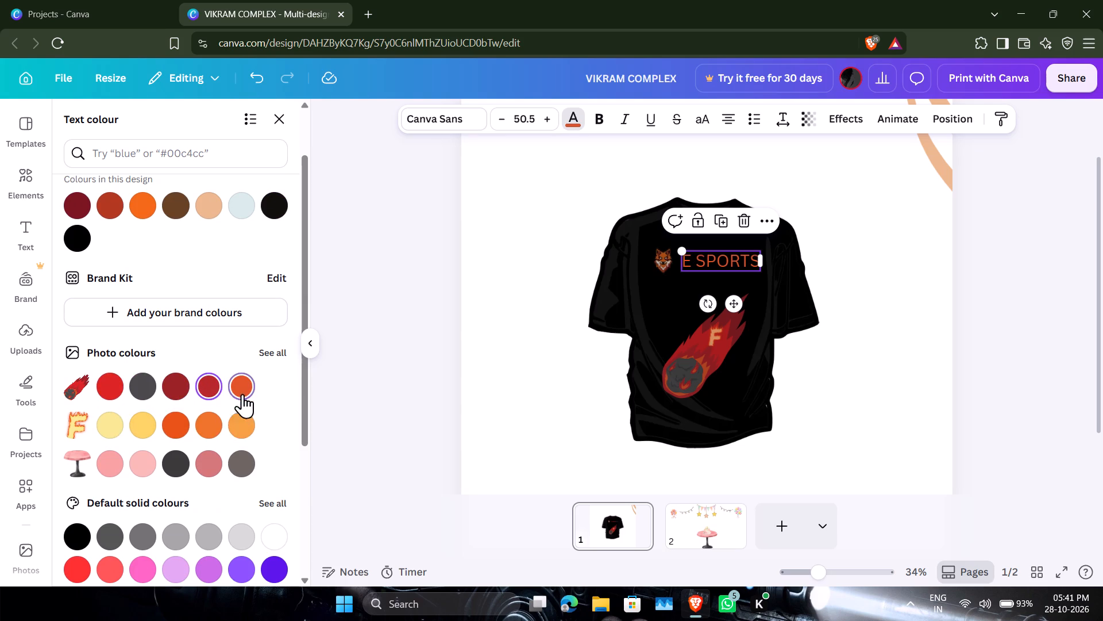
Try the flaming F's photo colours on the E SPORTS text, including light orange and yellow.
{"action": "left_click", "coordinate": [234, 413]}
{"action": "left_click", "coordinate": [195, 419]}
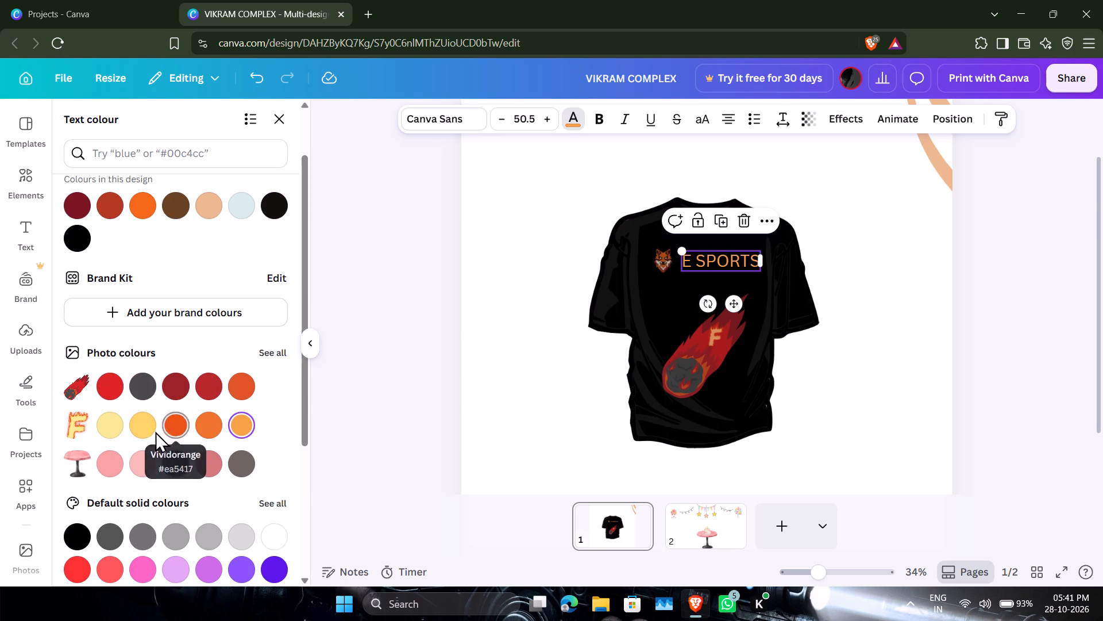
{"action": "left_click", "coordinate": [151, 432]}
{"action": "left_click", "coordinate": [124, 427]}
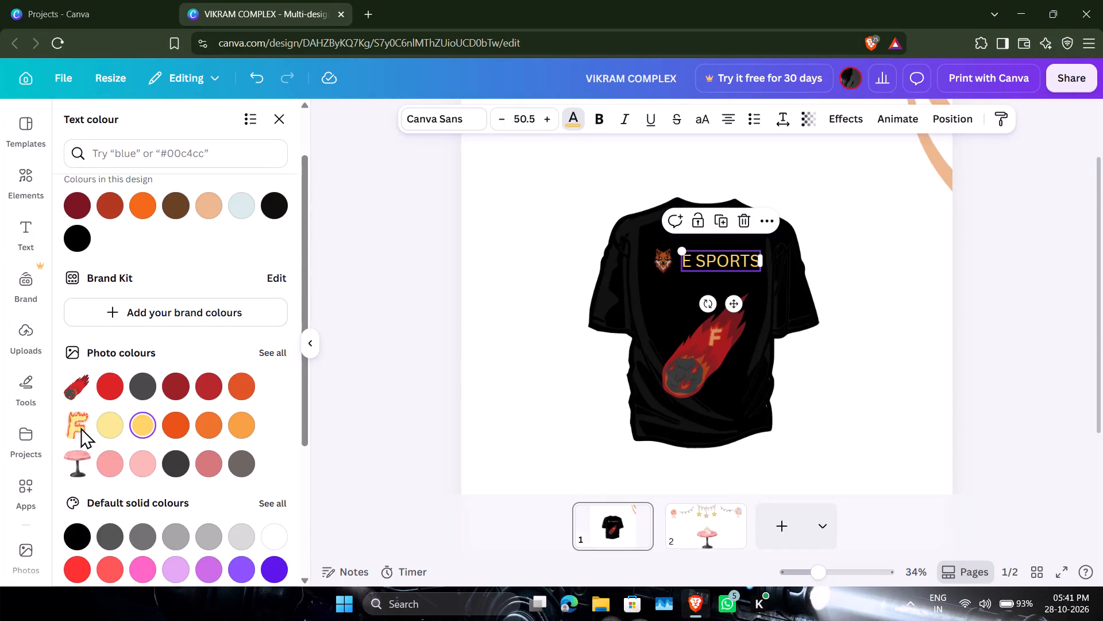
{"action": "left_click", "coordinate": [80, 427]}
Try the pink table's photo colours on the E SPORTS text, settle on its dark grey, and deselect the text.
{"action": "scroll", "coordinate": [85, 430], "scroll_direction": "down", "scroll_amount": 1}
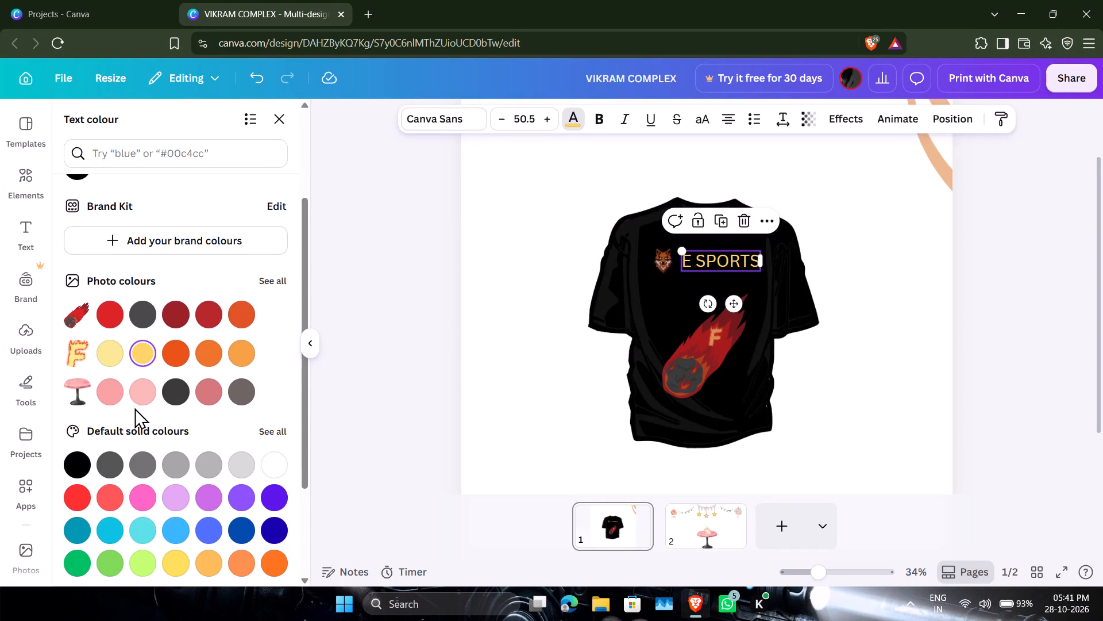
{"action": "left_click", "coordinate": [117, 397]}
{"action": "left_click", "coordinate": [138, 396]}
{"action": "left_click", "coordinate": [167, 390]}
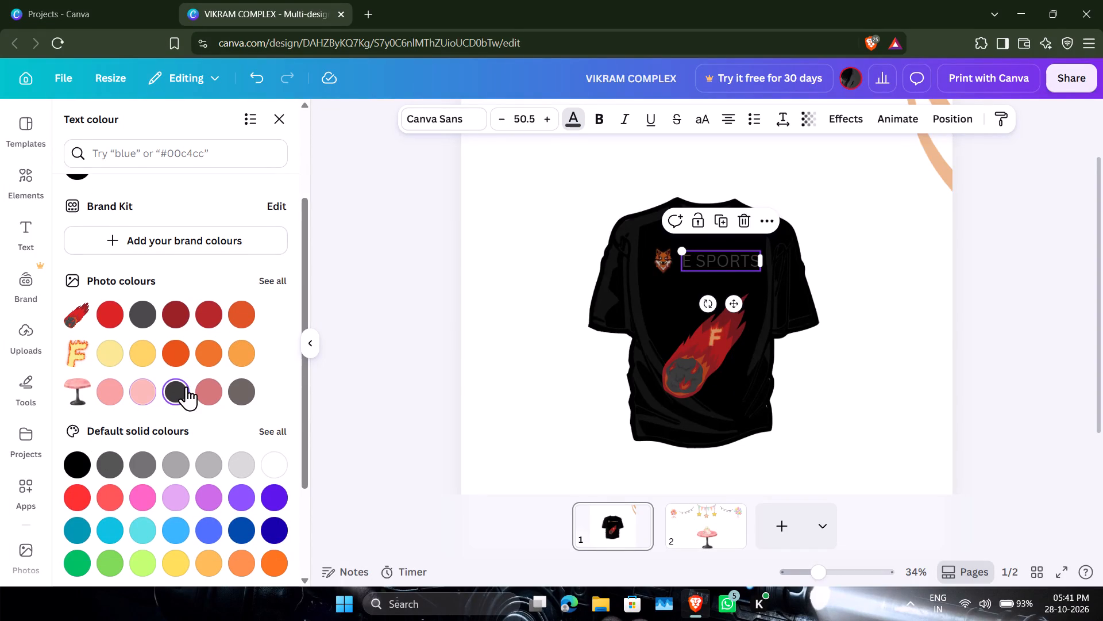
{"action": "left_click", "coordinate": [188, 386]}
{"action": "scroll", "coordinate": [179, 396], "scroll_direction": "down", "scroll_amount": 3}
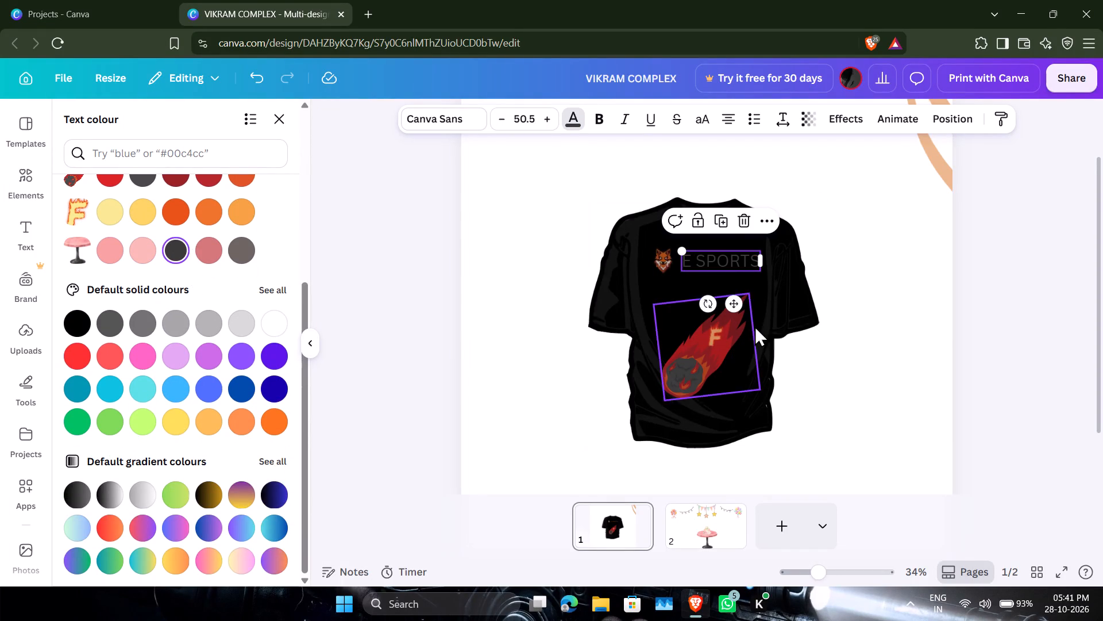
{"action": "left_click", "coordinate": [930, 307]}
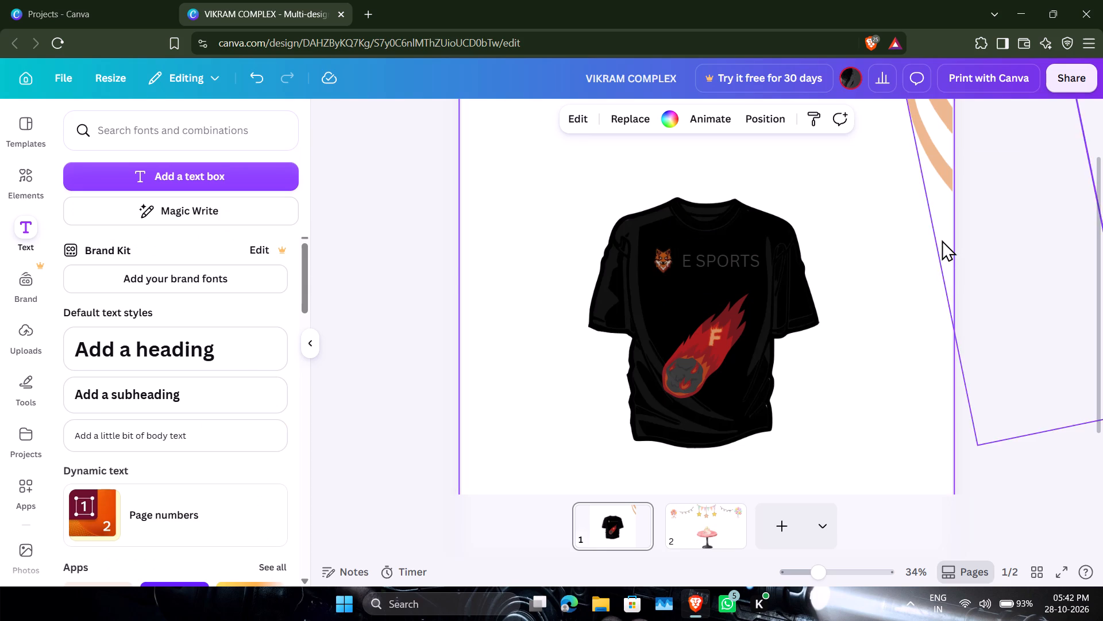
Search the elements library for "7 number" and show all matching graphics.
{"action": "left_click", "coordinate": [217, 132]}
{"action": "left_click", "coordinate": [34, 180]}
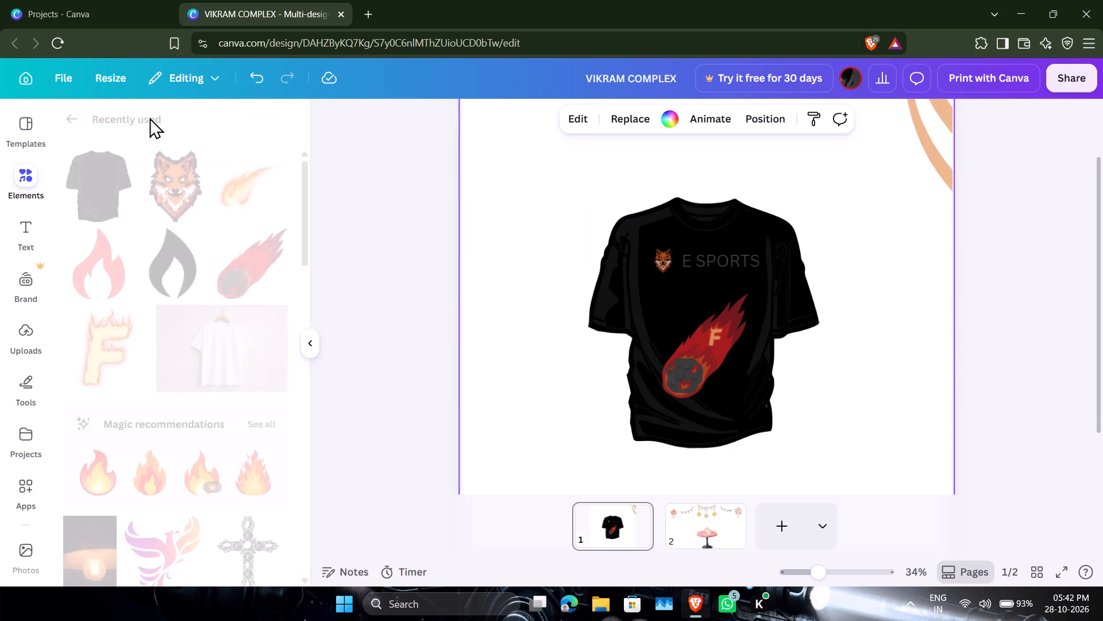
{"action": "left_click", "coordinate": [80, 116]}
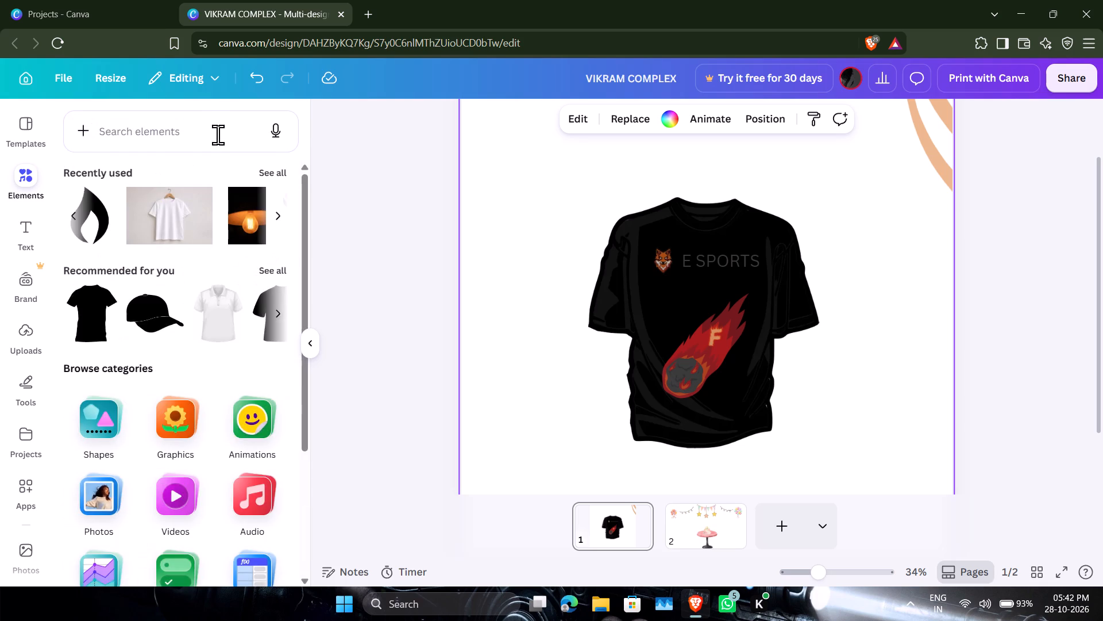
{"action": "left_click", "coordinate": [218, 135]}
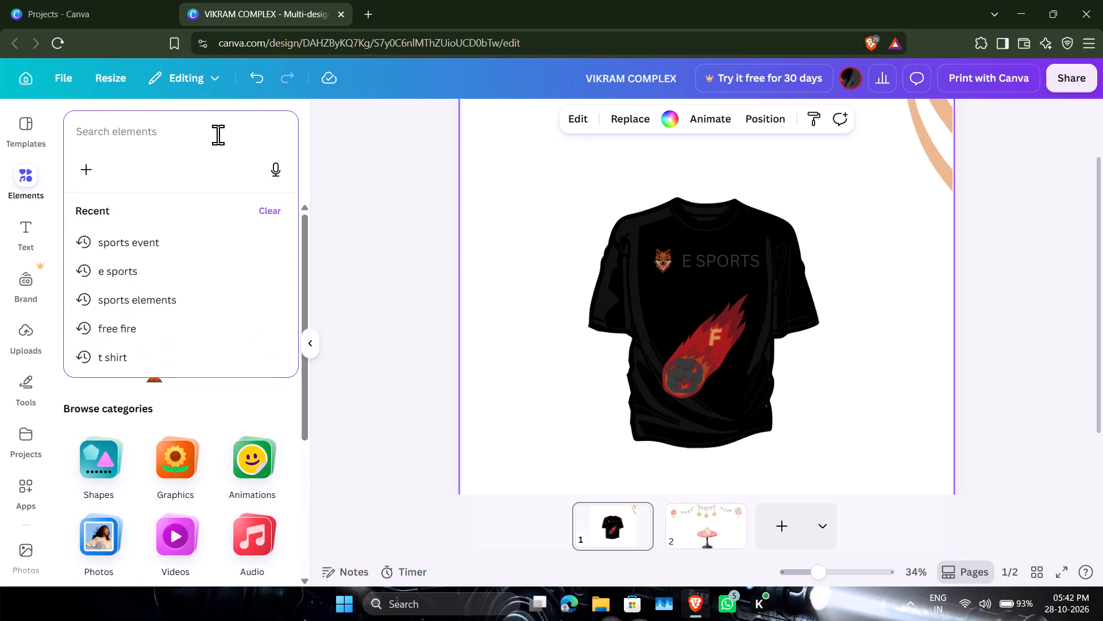
{"action": "key", "text": "7"}
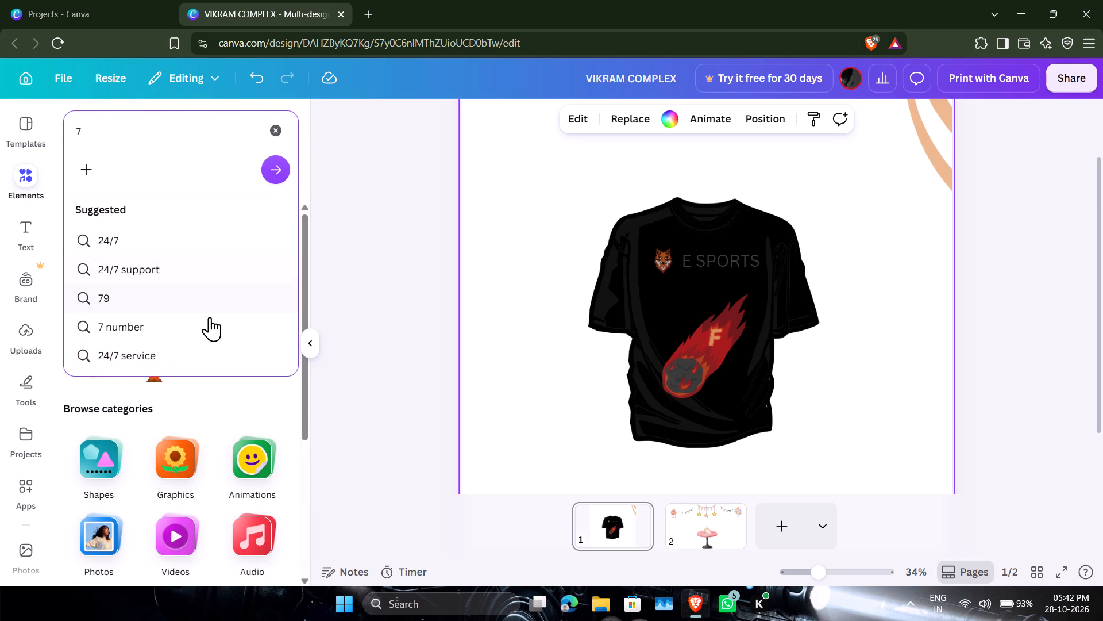
{"action": "left_click", "coordinate": [150, 328]}
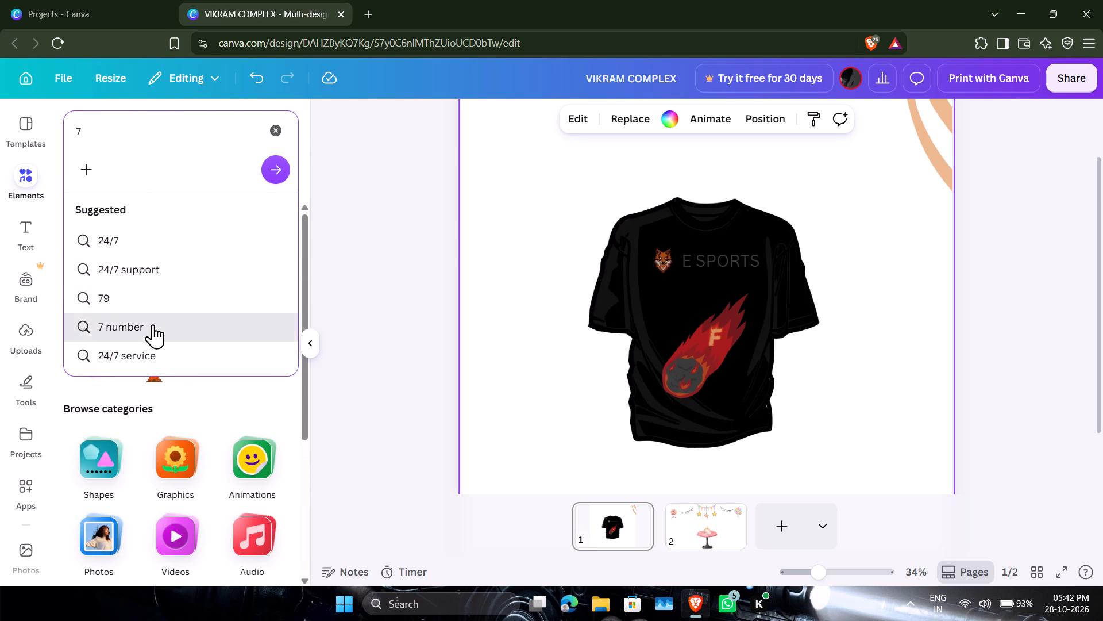
{"action": "scroll", "coordinate": [164, 378], "scroll_direction": "down", "scroll_amount": 1}
{"action": "scroll", "coordinate": [164, 378], "scroll_direction": "up", "scroll_amount": 4}
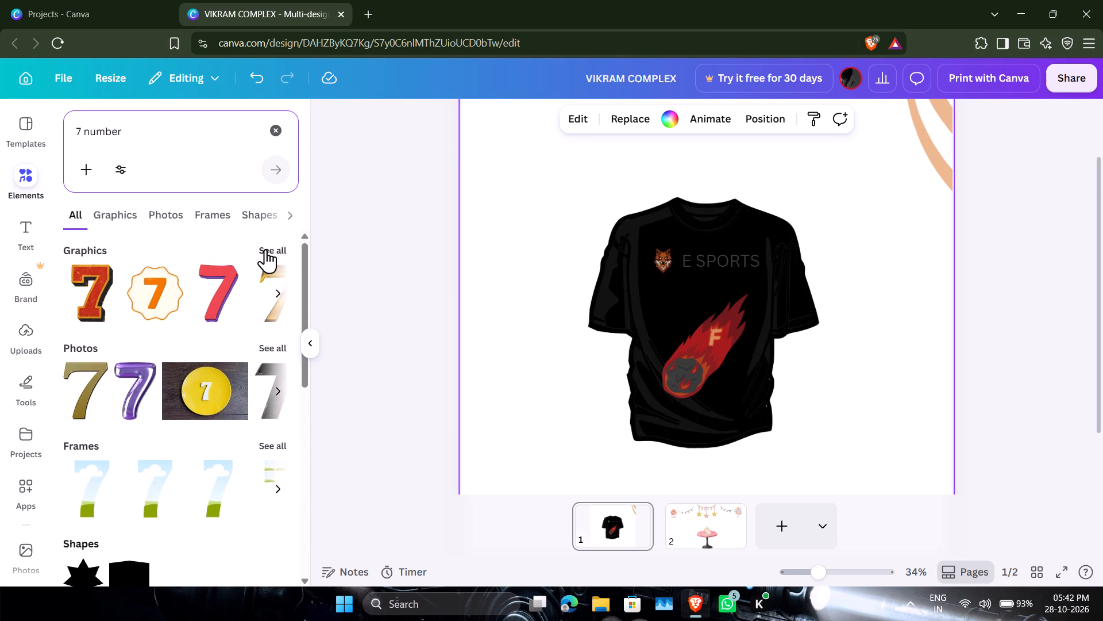
{"action": "left_click", "coordinate": [267, 248]}
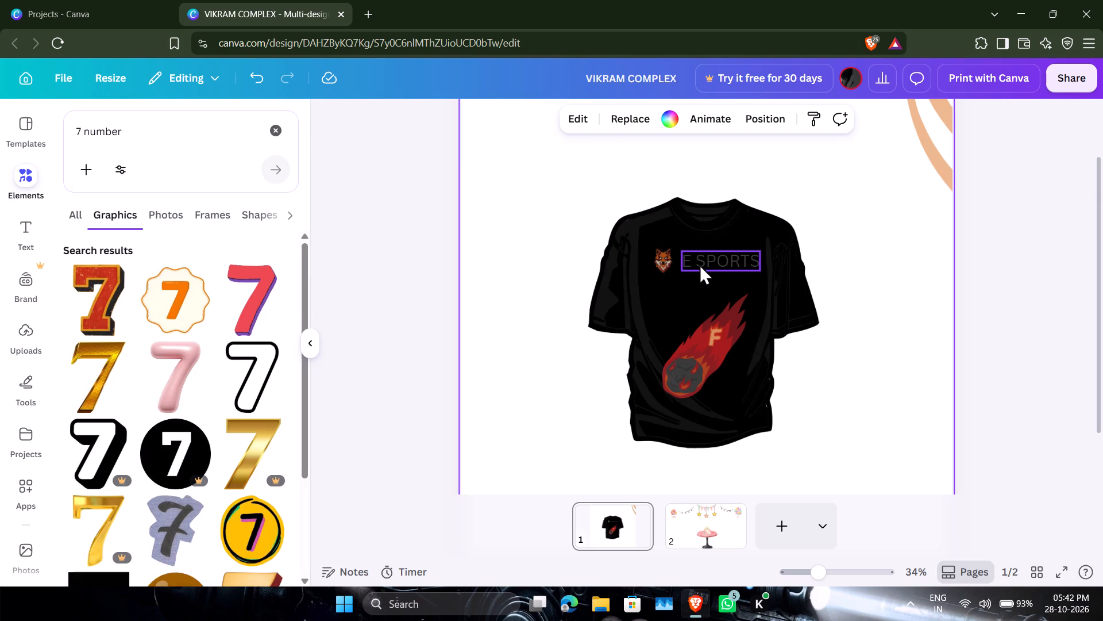
Make the E SPORTS text on the shirt's chest bold, with its transparency at 100.
{"action": "left_click", "coordinate": [727, 258]}
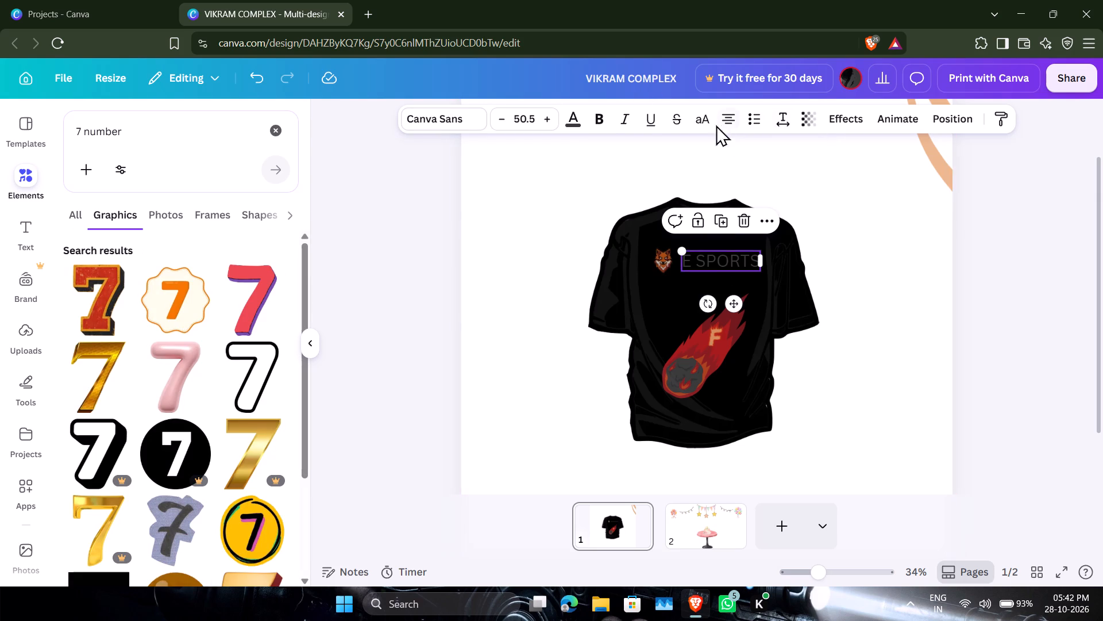
{"action": "left_click", "coordinate": [597, 124]}
{"action": "left_click", "coordinate": [884, 189]}
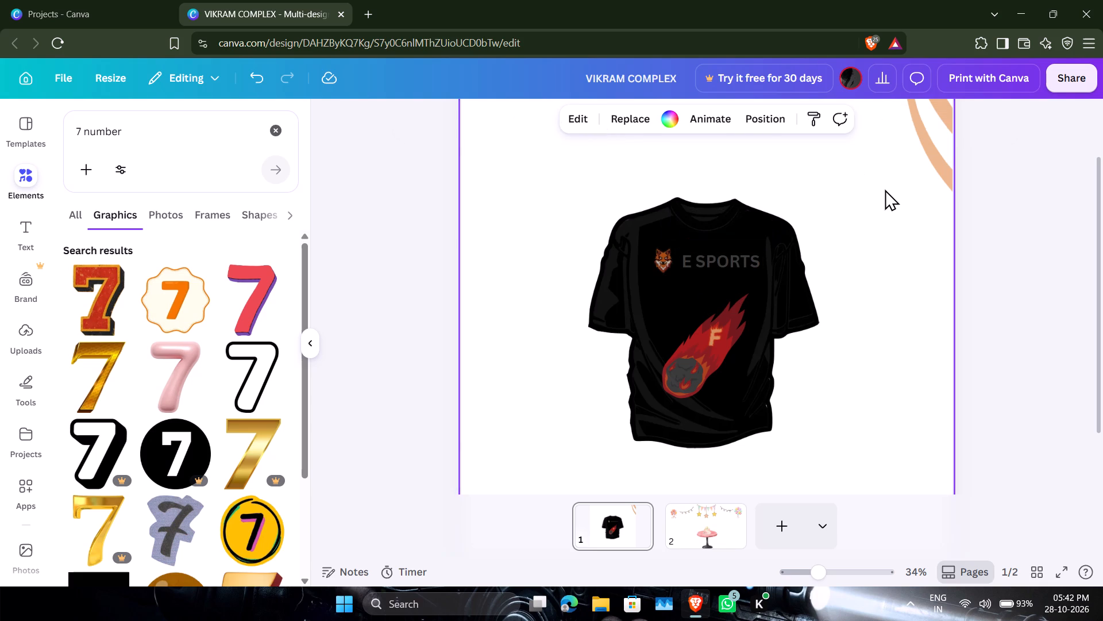
{"action": "left_click", "coordinate": [723, 262]}
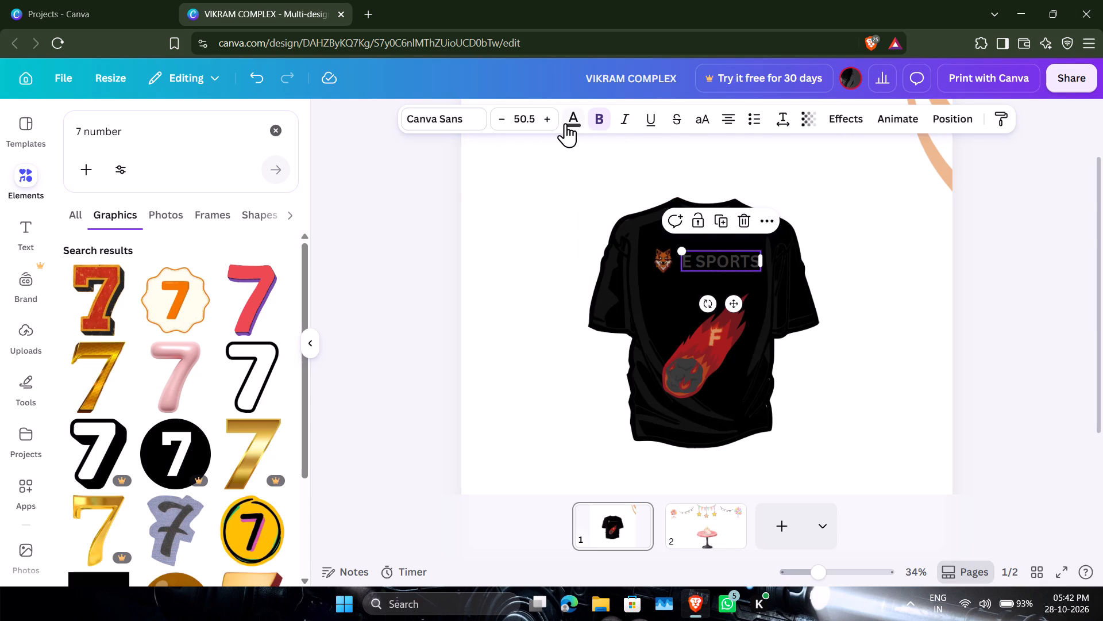
{"action": "left_click", "coordinate": [730, 259]}
{"action": "left_click", "coordinate": [809, 131]}
{"action": "left_click_drag", "start_coordinate": [843, 175], "coordinate": [912, 176]}
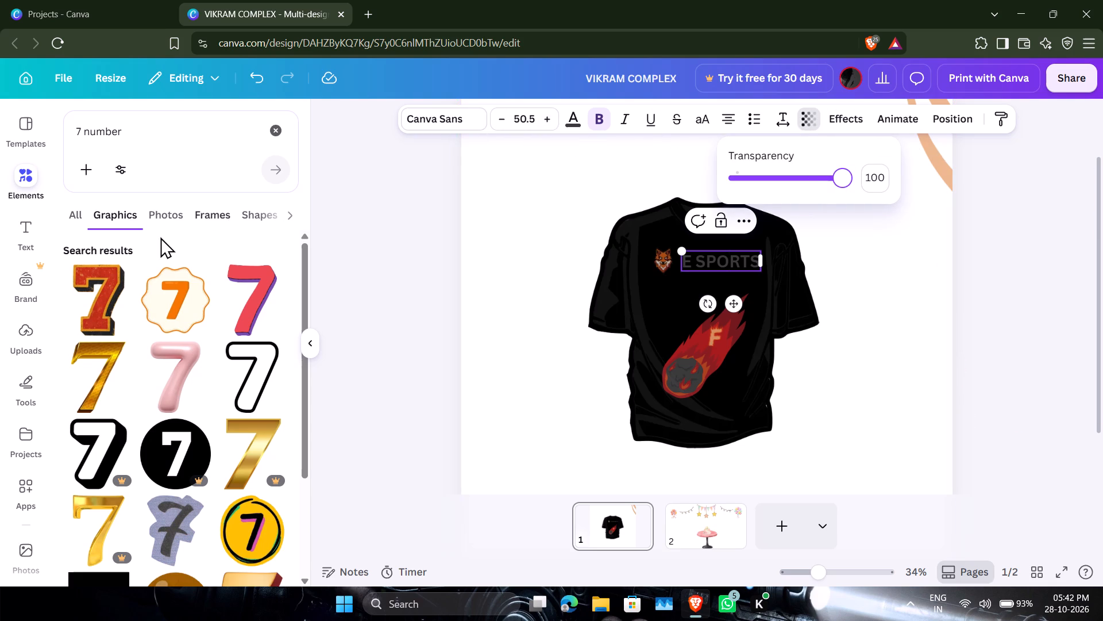
Find the purple gradient 7 among the number 7 graphics and add it to page 1.
{"action": "scroll", "coordinate": [178, 286], "scroll_direction": "down", "scroll_amount": 2}
{"action": "scroll", "coordinate": [178, 287], "scroll_direction": "up", "scroll_amount": 3}
{"action": "scroll", "coordinate": [179, 285], "scroll_direction": "down", "scroll_amount": 4}
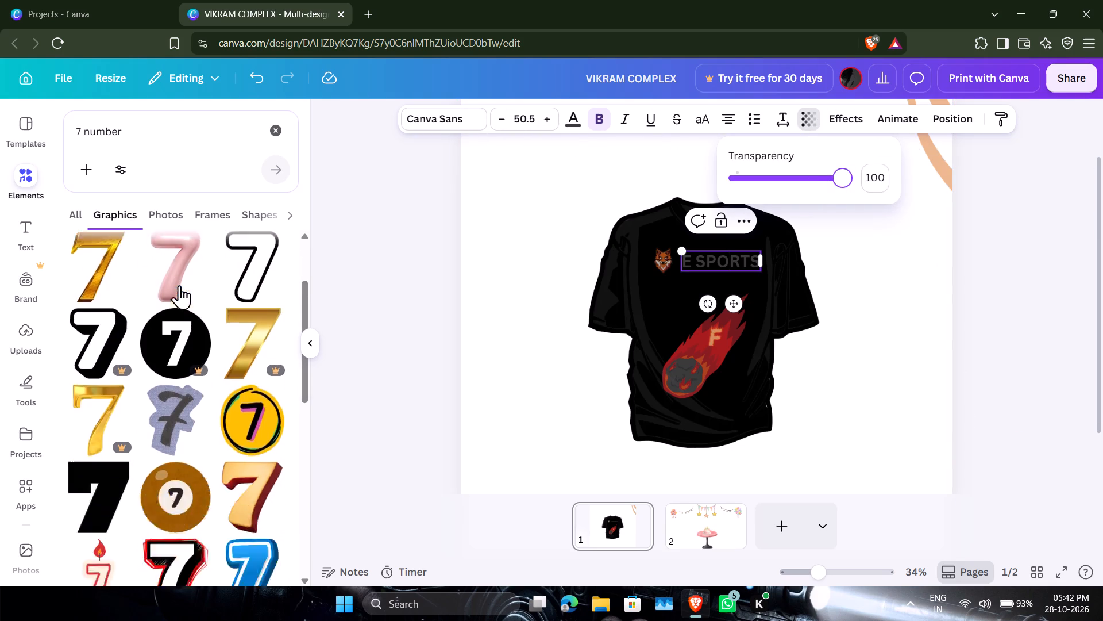
{"action": "scroll", "coordinate": [180, 283], "scroll_direction": "down", "scroll_amount": 3}
{"action": "scroll", "coordinate": [203, 416], "scroll_direction": "up", "scroll_amount": 1}
{"action": "scroll", "coordinate": [203, 416], "scroll_direction": "down", "scroll_amount": 2}
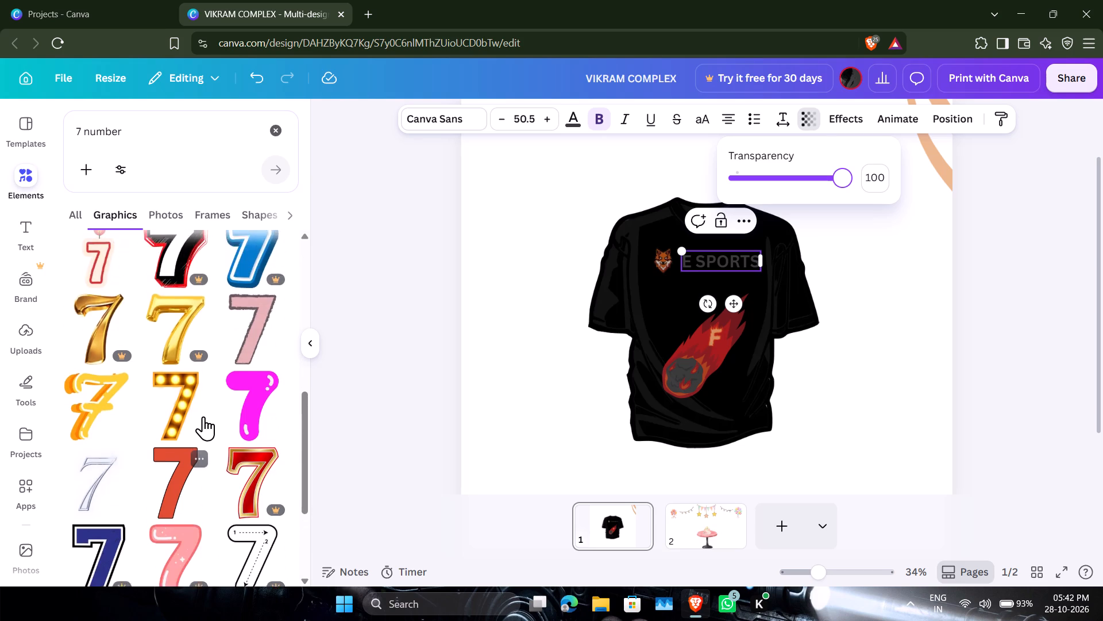
{"action": "scroll", "coordinate": [203, 416], "scroll_direction": "down", "scroll_amount": 4}
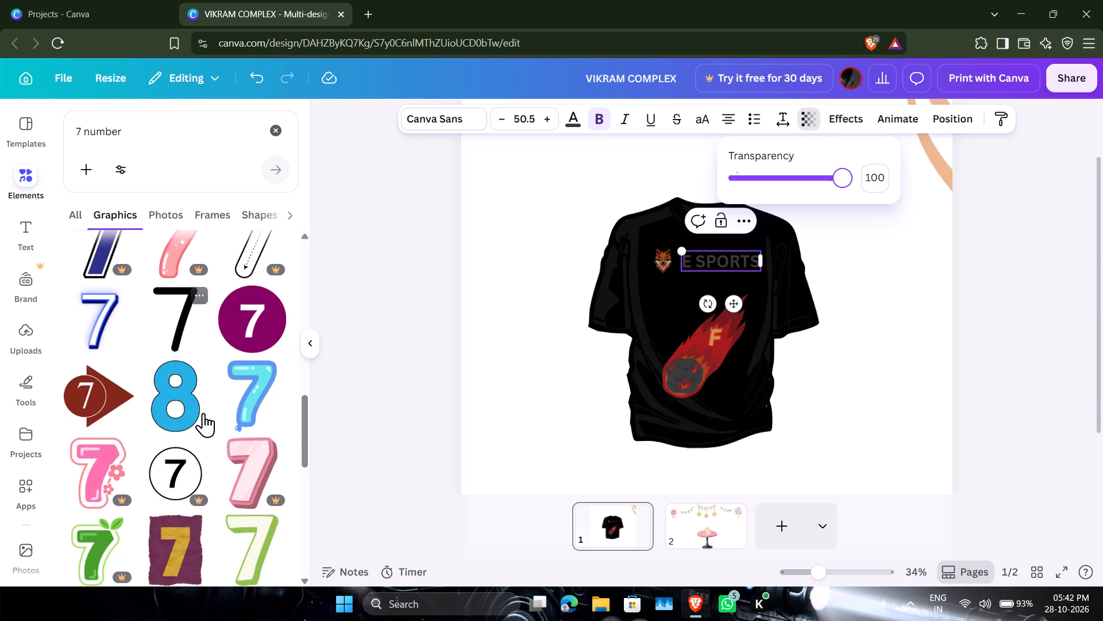
{"action": "scroll", "coordinate": [202, 412], "scroll_direction": "down", "scroll_amount": 6}
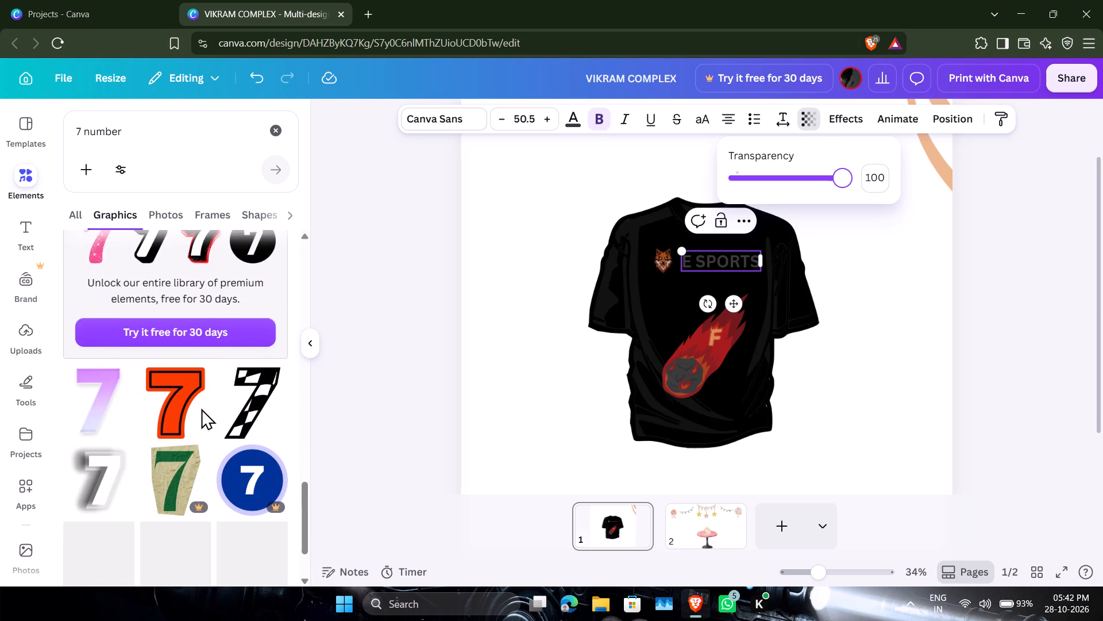
{"action": "scroll", "coordinate": [201, 408], "scroll_direction": "down", "scroll_amount": 1}
{"action": "left_click_drag", "start_coordinate": [88, 330], "coordinate": [129, 330]}
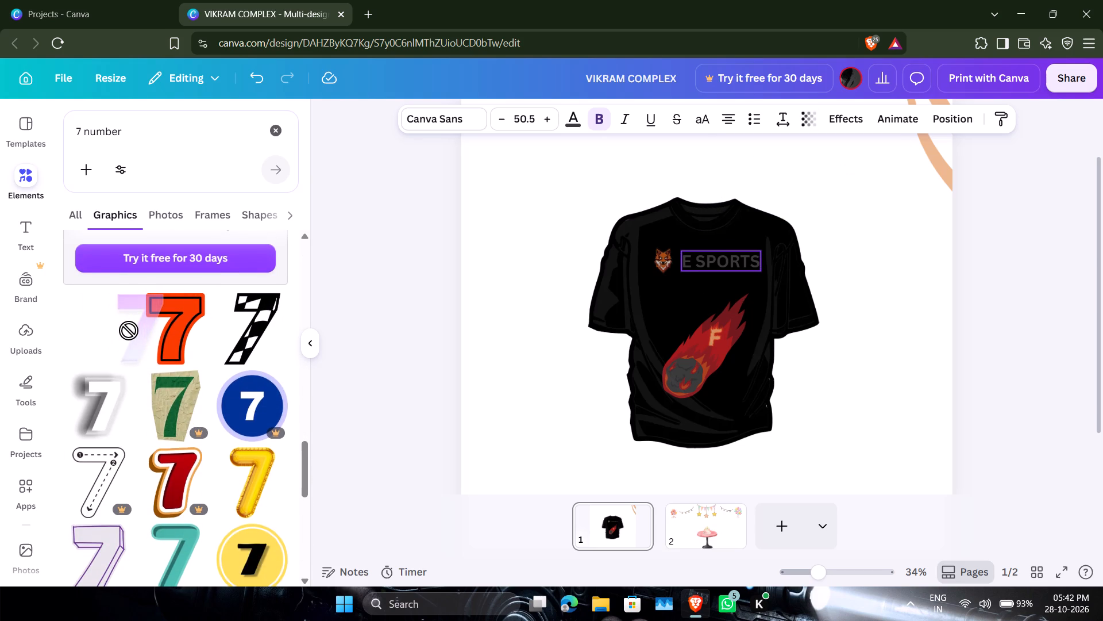
{"action": "left_click_drag", "start_coordinate": [129, 330], "coordinate": [442, 320]}
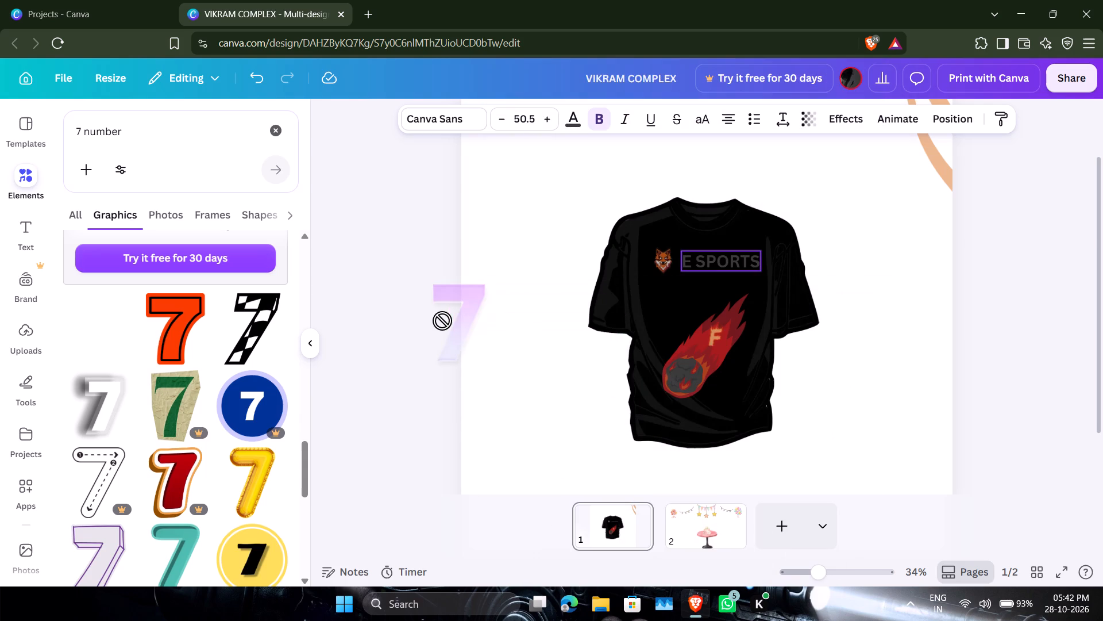
{"action": "left_click_drag", "start_coordinate": [442, 320], "coordinate": [447, 322]}
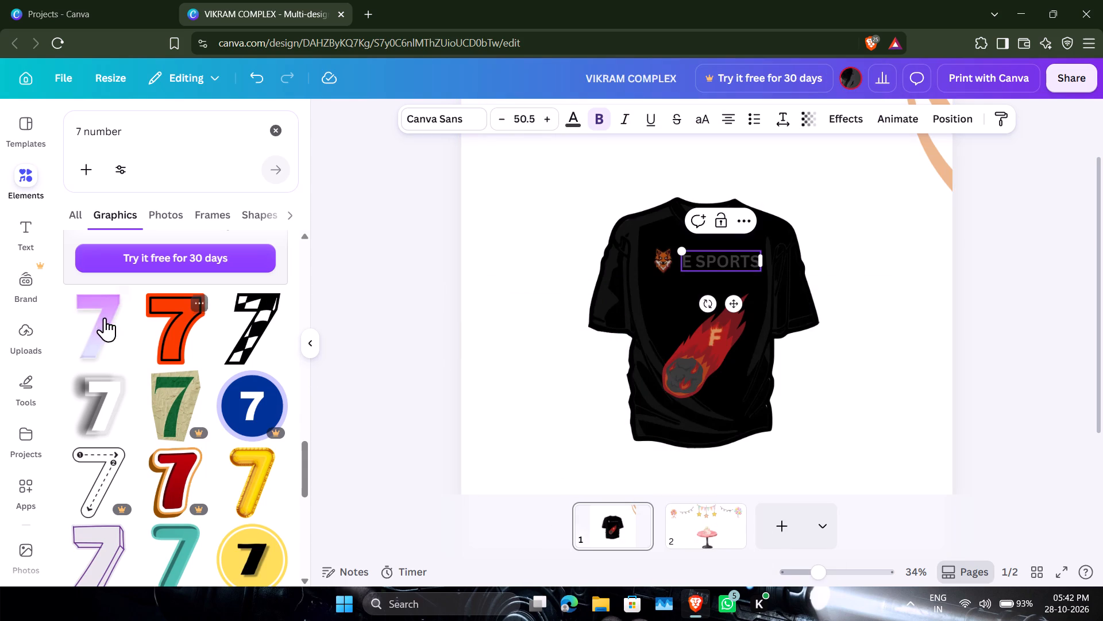
{"action": "left_click_drag", "start_coordinate": [104, 312], "coordinate": [751, 156]}
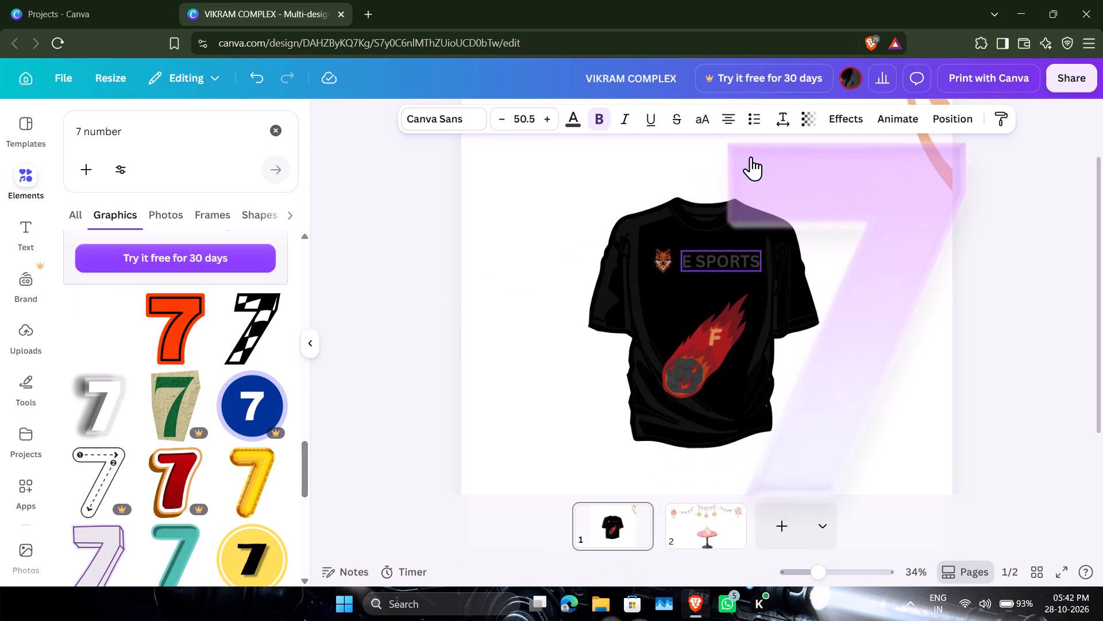
Shrink the purple 7 to a small print and place it on the shirt's chest just beneath the E SPORTS text.
{"action": "left_click_drag", "start_coordinate": [891, 403], "coordinate": [698, 270]}
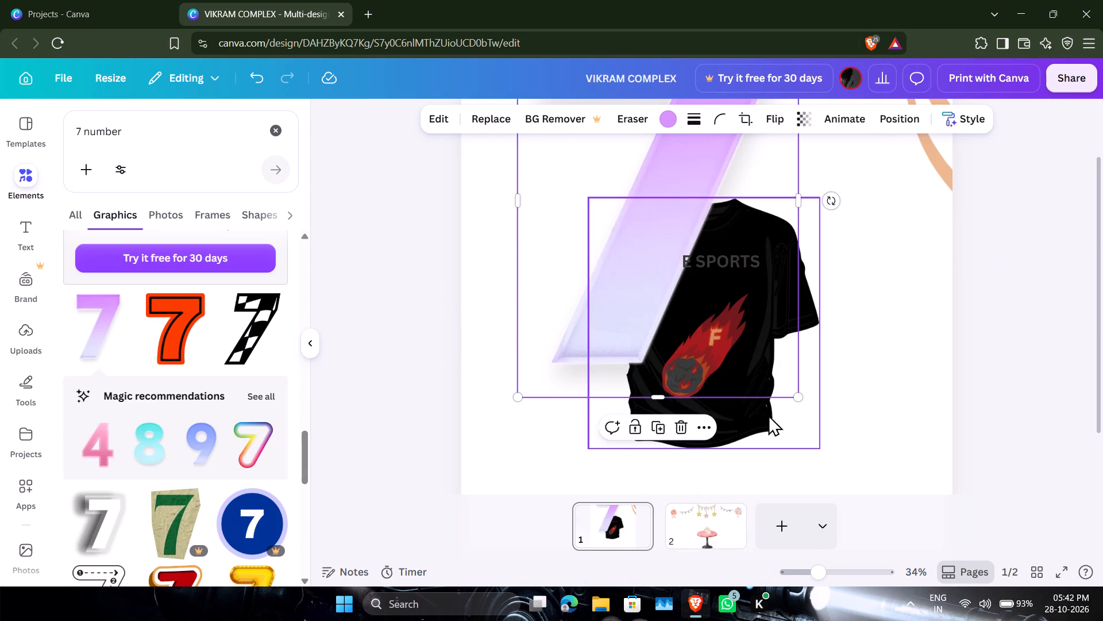
{"action": "left_click_drag", "start_coordinate": [796, 396], "coordinate": [664, 175]}
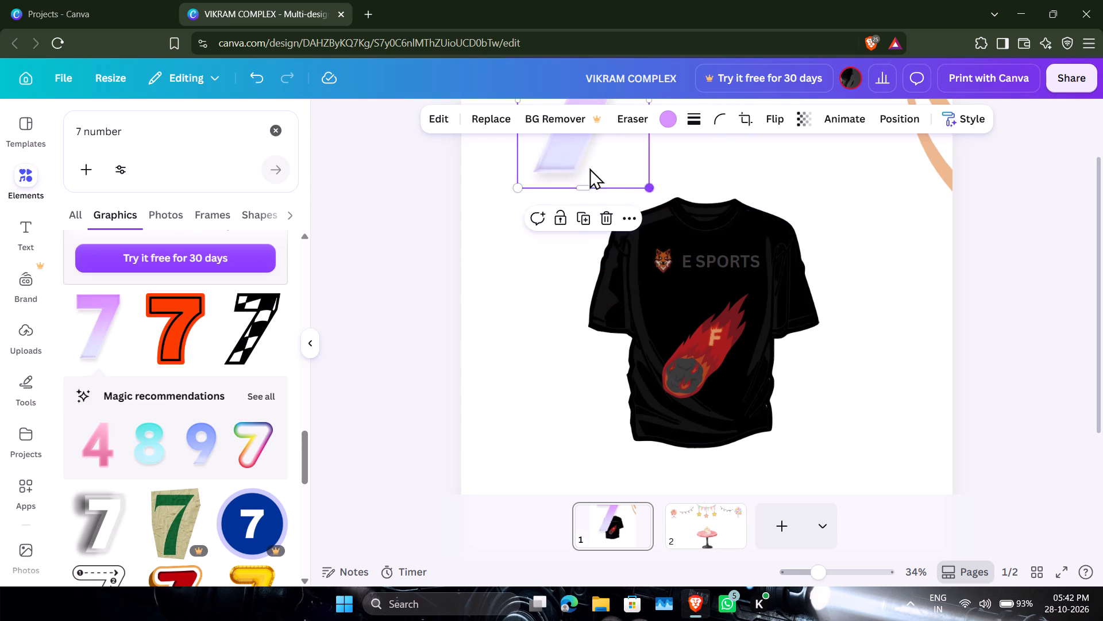
{"action": "left_click_drag", "start_coordinate": [579, 139], "coordinate": [545, 314]}
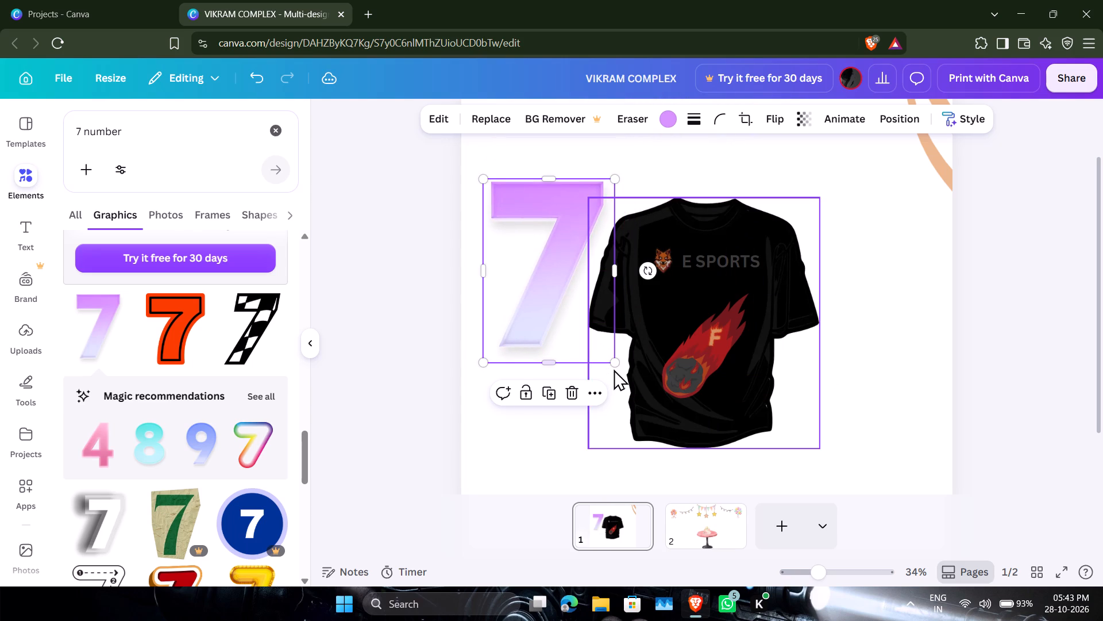
{"action": "left_click_drag", "start_coordinate": [614, 363], "coordinate": [543, 274]}
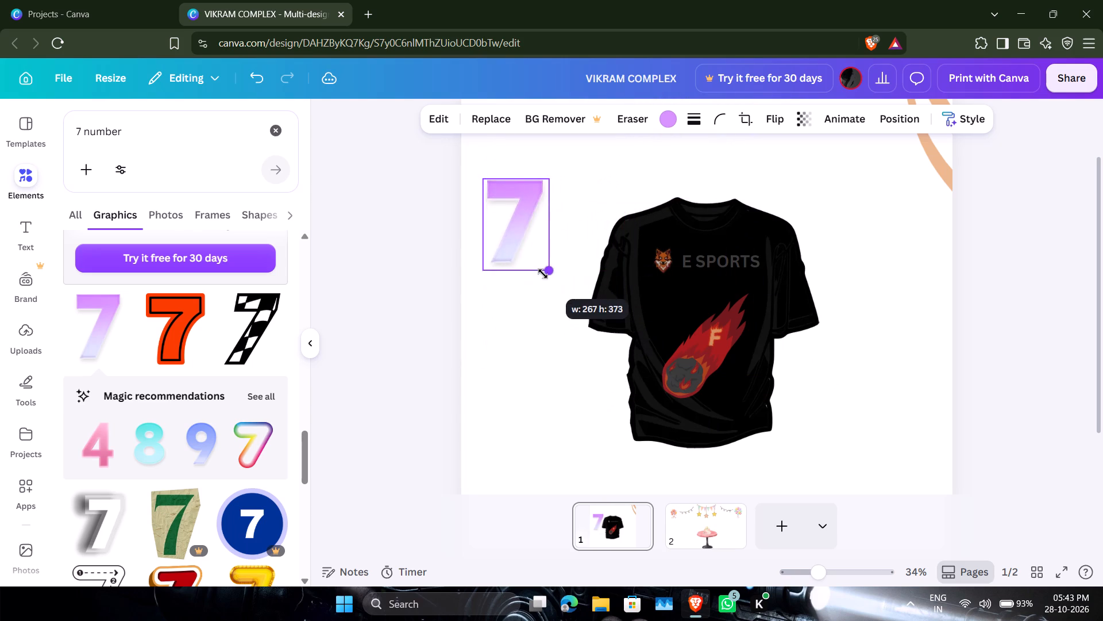
{"action": "left_click_drag", "start_coordinate": [543, 274], "coordinate": [495, 235]}
{"action": "left_click_drag", "start_coordinate": [493, 189], "coordinate": [696, 282]}
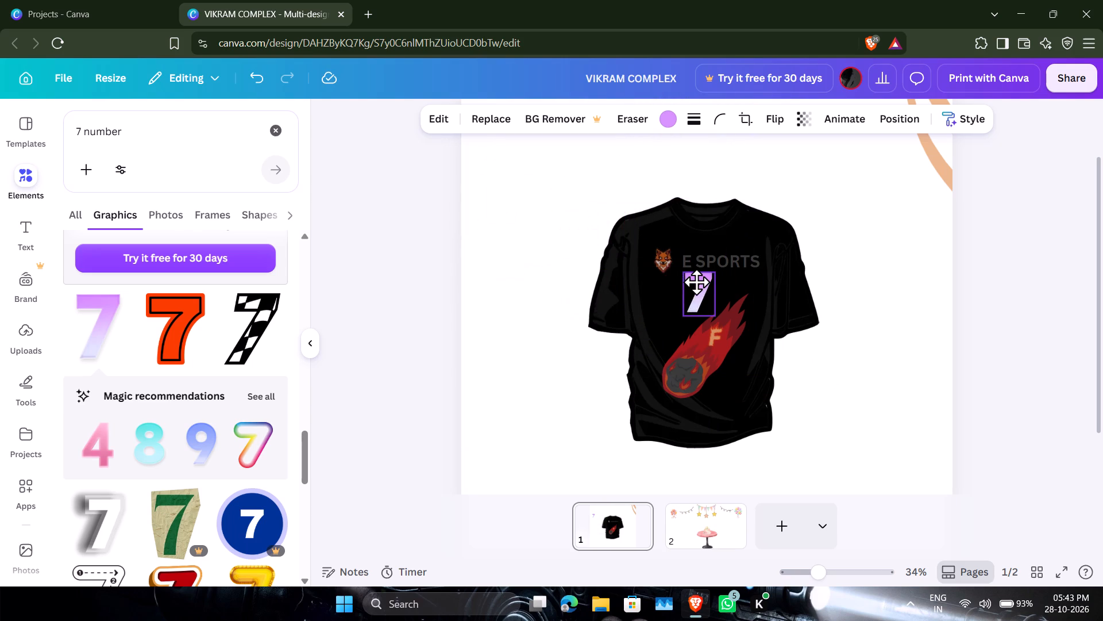
{"action": "left_click_drag", "start_coordinate": [696, 282], "coordinate": [706, 284]}
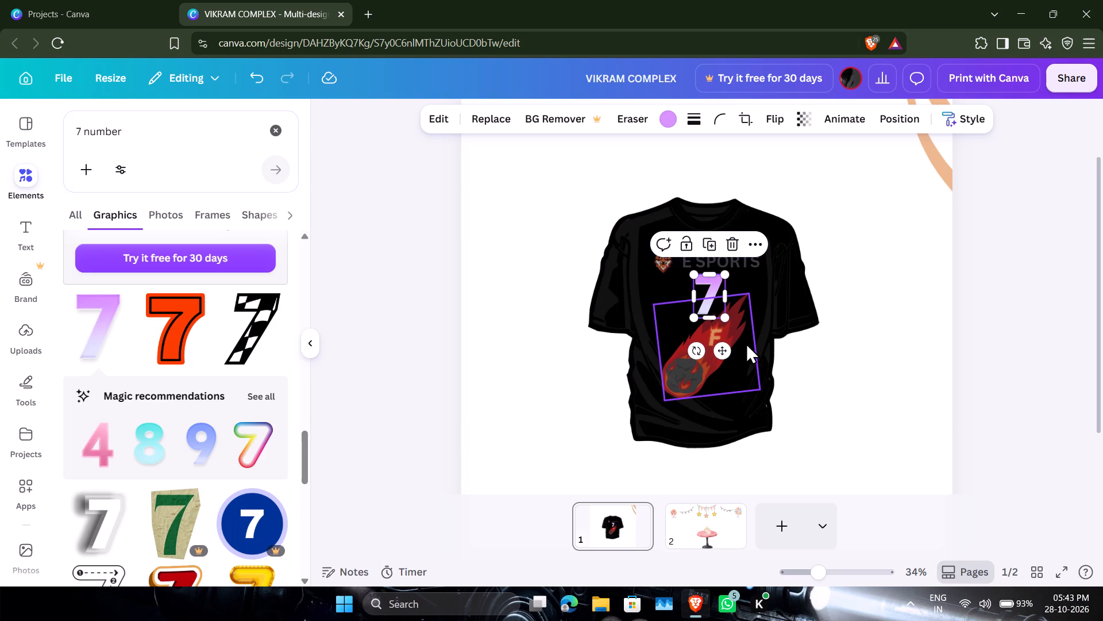
Enlarge the purple 7 over the shirt, move it to the shoulder above the end of E SPORTS, and shrink it small.
{"action": "left_click_drag", "start_coordinate": [723, 316], "coordinate": [771, 417]}
{"action": "left_click_drag", "start_coordinate": [750, 343], "coordinate": [721, 321]}
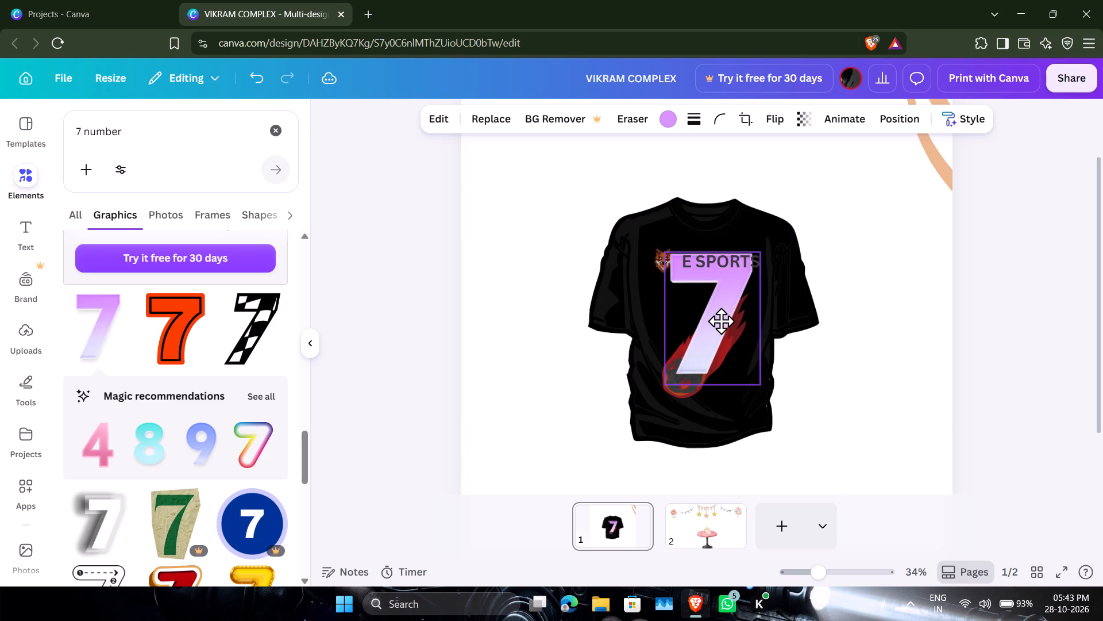
{"action": "left_click_drag", "start_coordinate": [721, 321], "coordinate": [799, 286]}
{"action": "left_click_drag", "start_coordinate": [841, 351], "coordinate": [768, 275]}
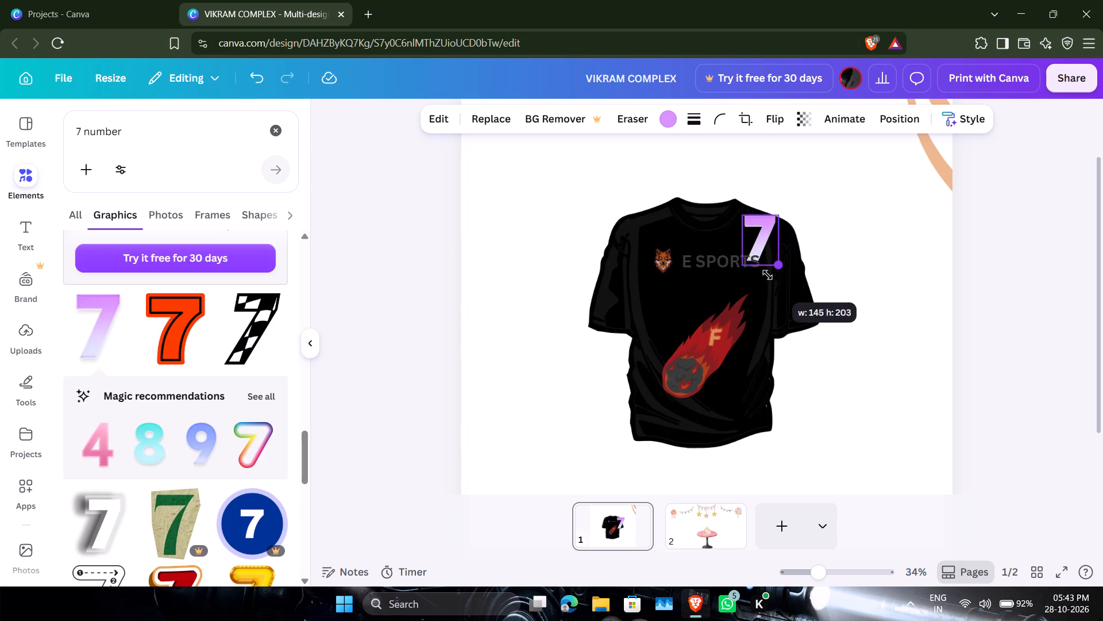
{"action": "left_click_drag", "start_coordinate": [768, 275], "coordinate": [758, 261]}
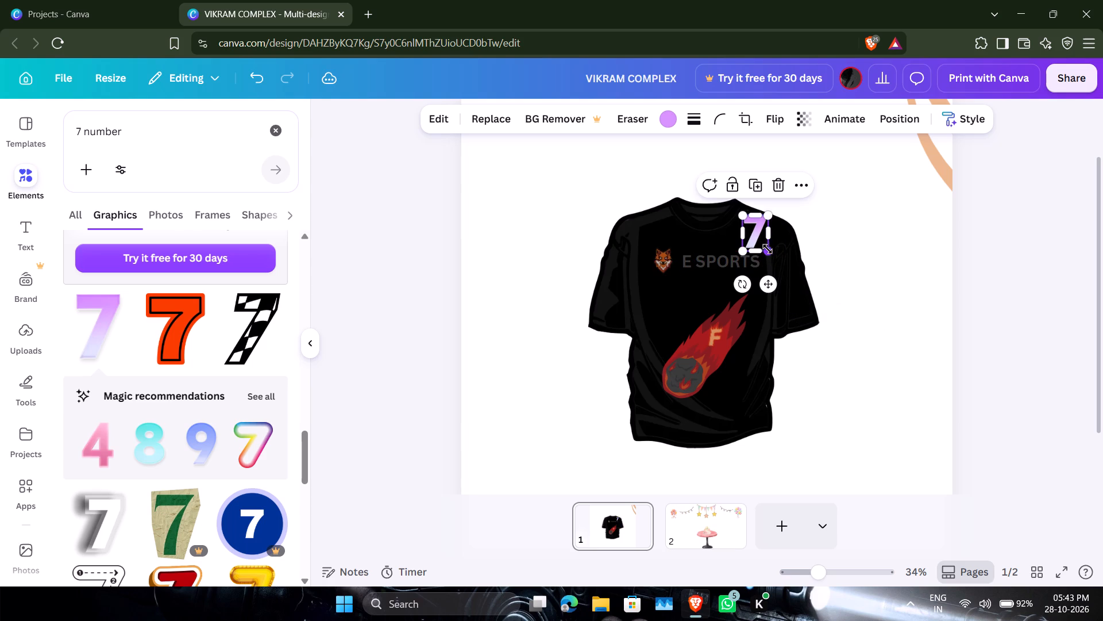
Shrink the purple 7 further and place it on the shirt's chest directly after the E SPORTS text.
{"action": "left_click_drag", "start_coordinate": [768, 250], "coordinate": [759, 238]}
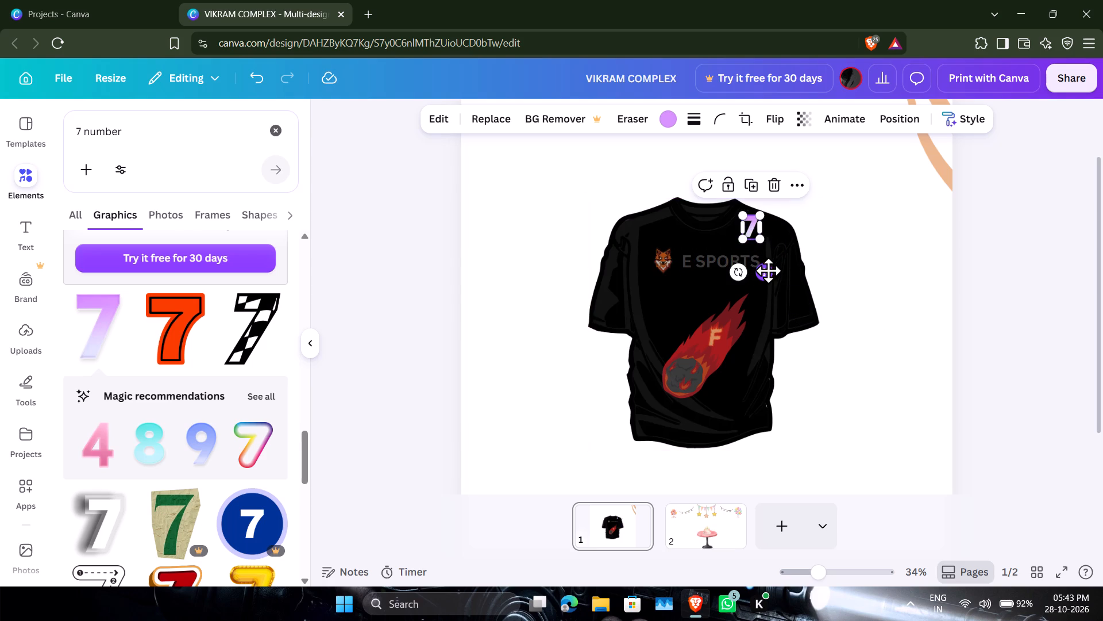
{"action": "left_click_drag", "start_coordinate": [768, 270], "coordinate": [791, 303]}
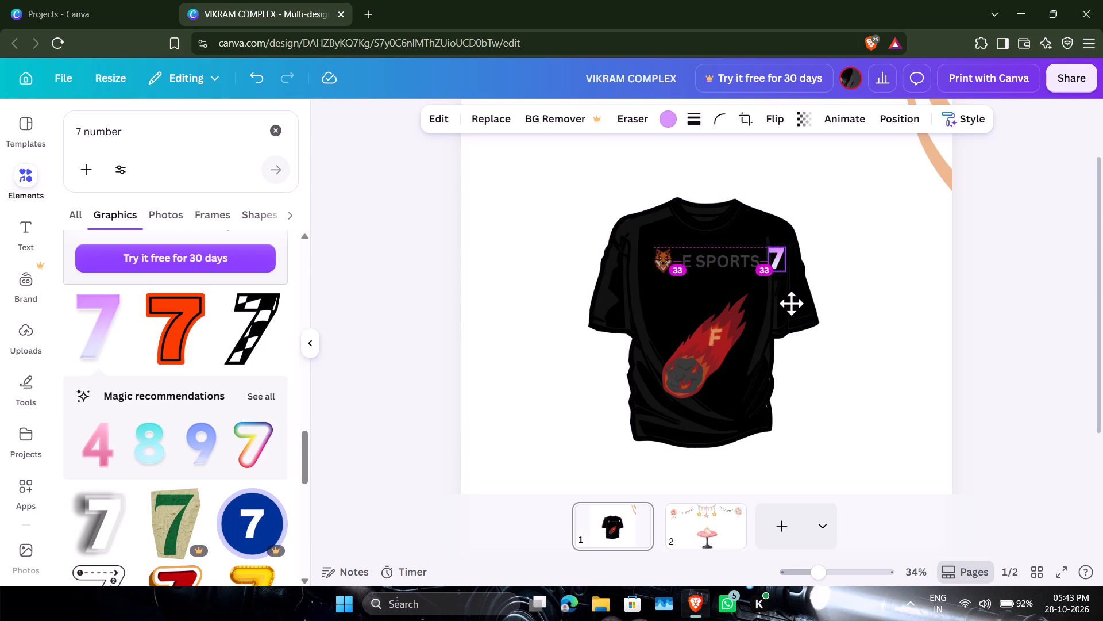
{"action": "left_click_drag", "start_coordinate": [791, 303], "coordinate": [790, 308]}
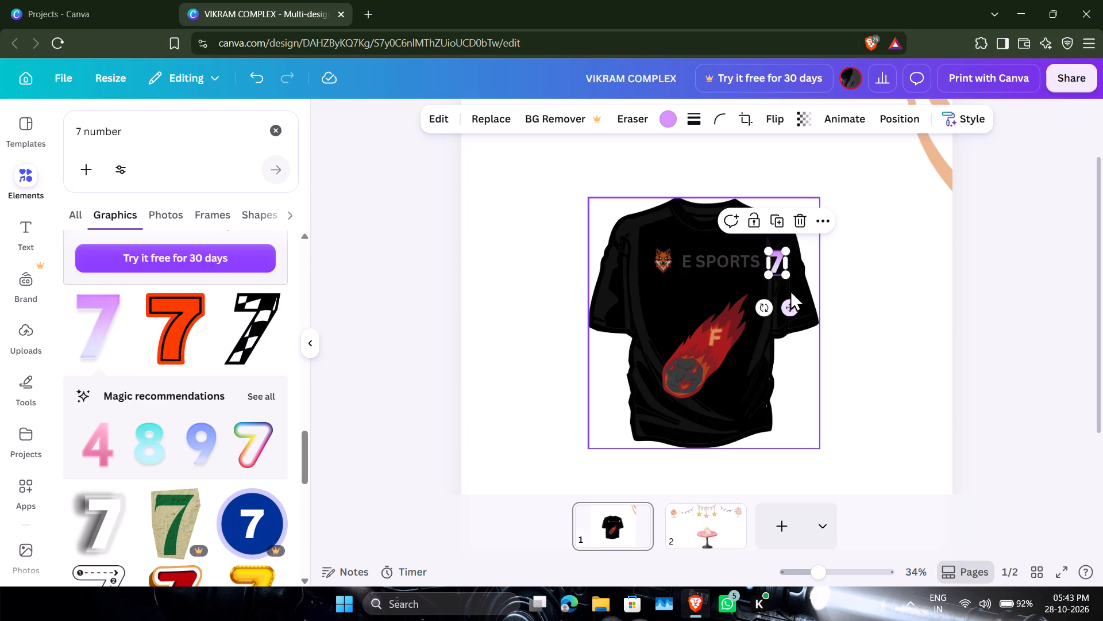
{"action": "left_click_drag", "start_coordinate": [786, 277], "coordinate": [781, 272]}
{"action": "left_click_drag", "start_coordinate": [781, 303], "coordinate": [778, 305]}
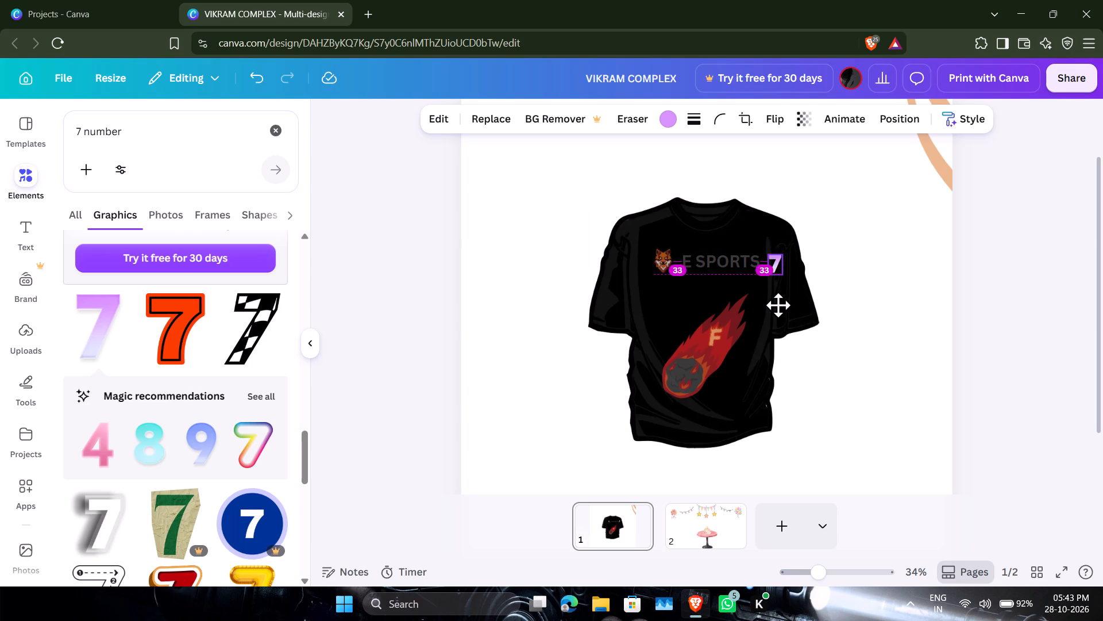
{"action": "left_click_drag", "start_coordinate": [778, 305], "coordinate": [774, 308]}
{"action": "left_click", "coordinate": [860, 287]}
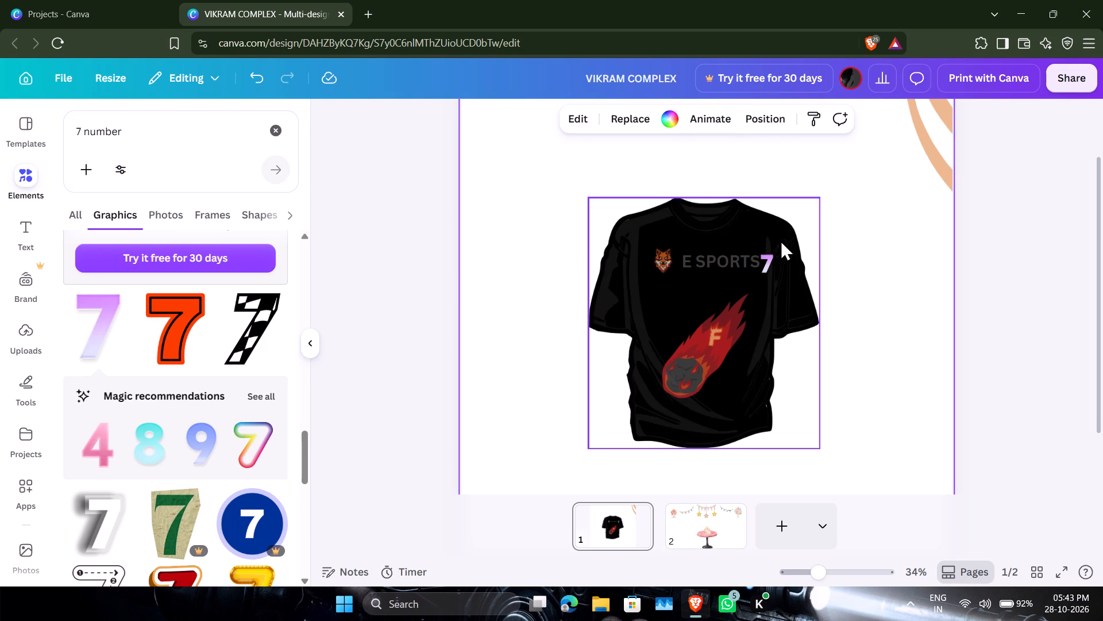
Move the flaming F off the meteor and place it over the purple 7 at the end of E SPORTS.
{"action": "left_click", "coordinate": [712, 332]}
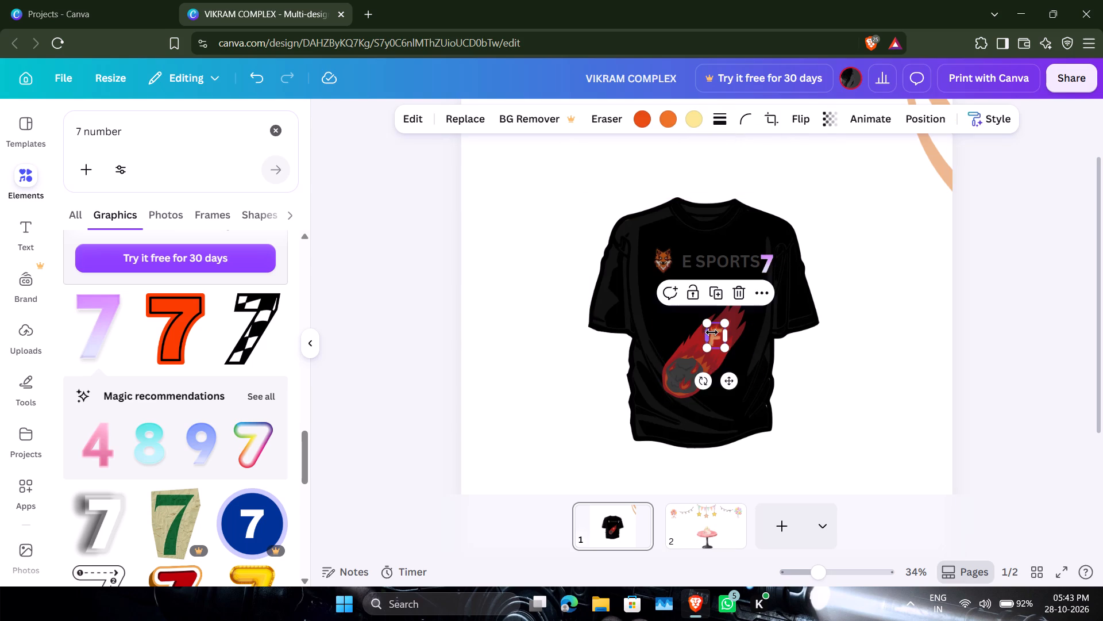
{"action": "left_click_drag", "start_coordinate": [712, 332], "coordinate": [708, 277]}
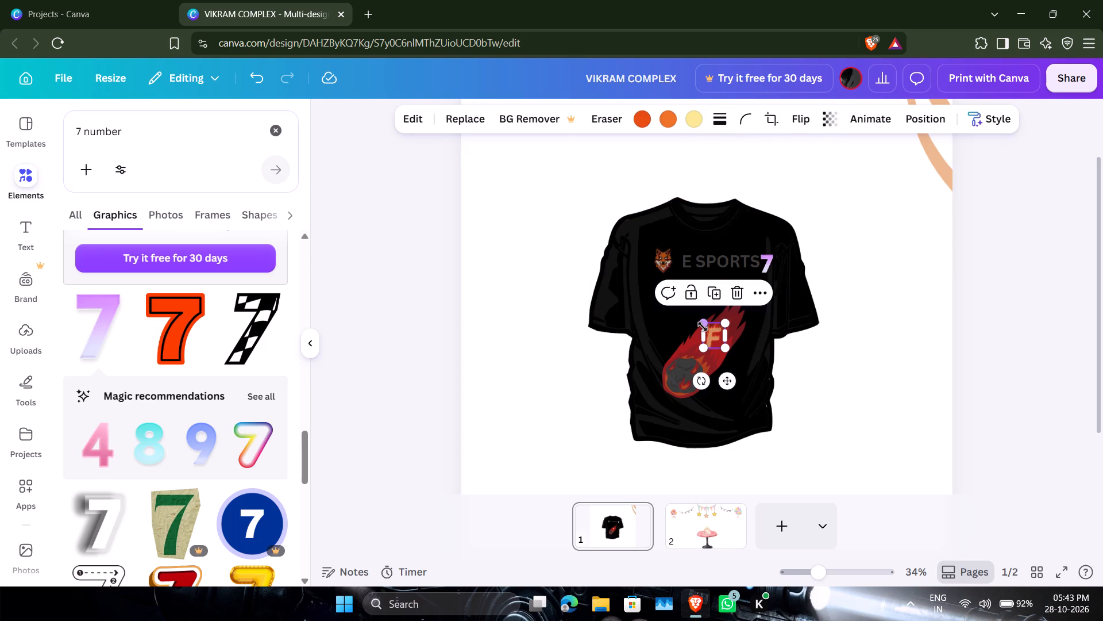
{"action": "left_click_drag", "start_coordinate": [712, 336], "coordinate": [705, 264]}
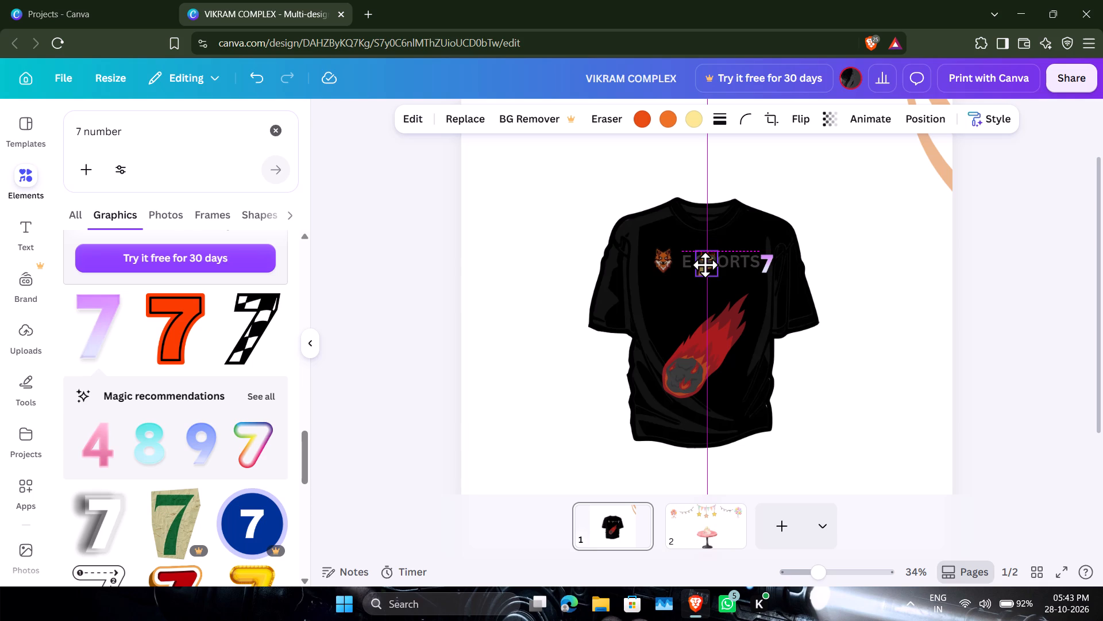
{"action": "left_click_drag", "start_coordinate": [705, 264], "coordinate": [753, 267]}
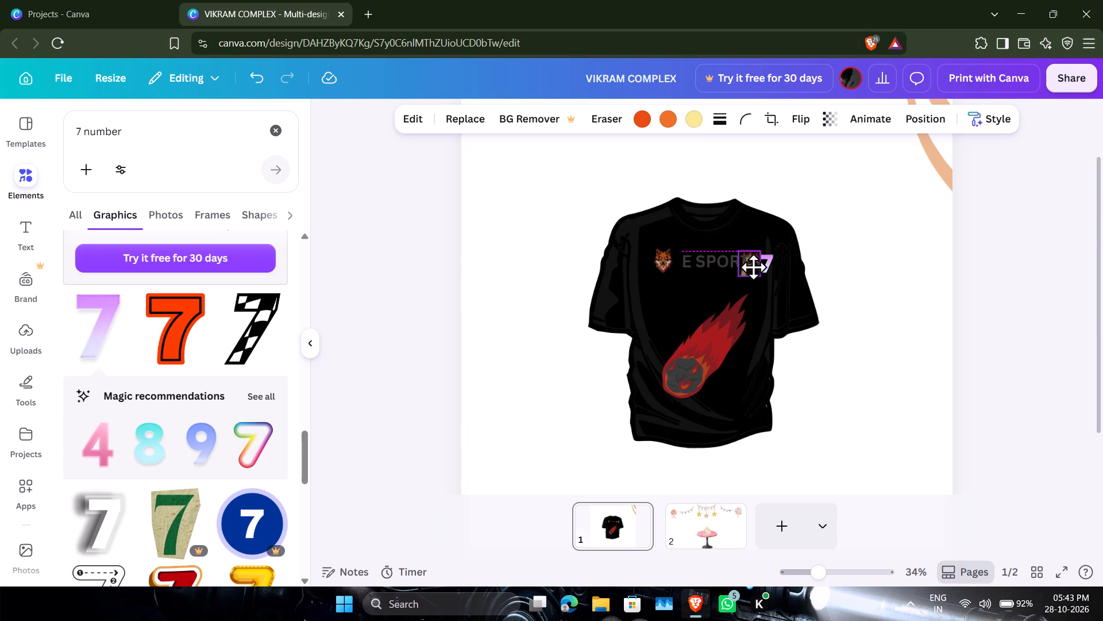
{"action": "left_click_drag", "start_coordinate": [753, 267], "coordinate": [766, 263]}
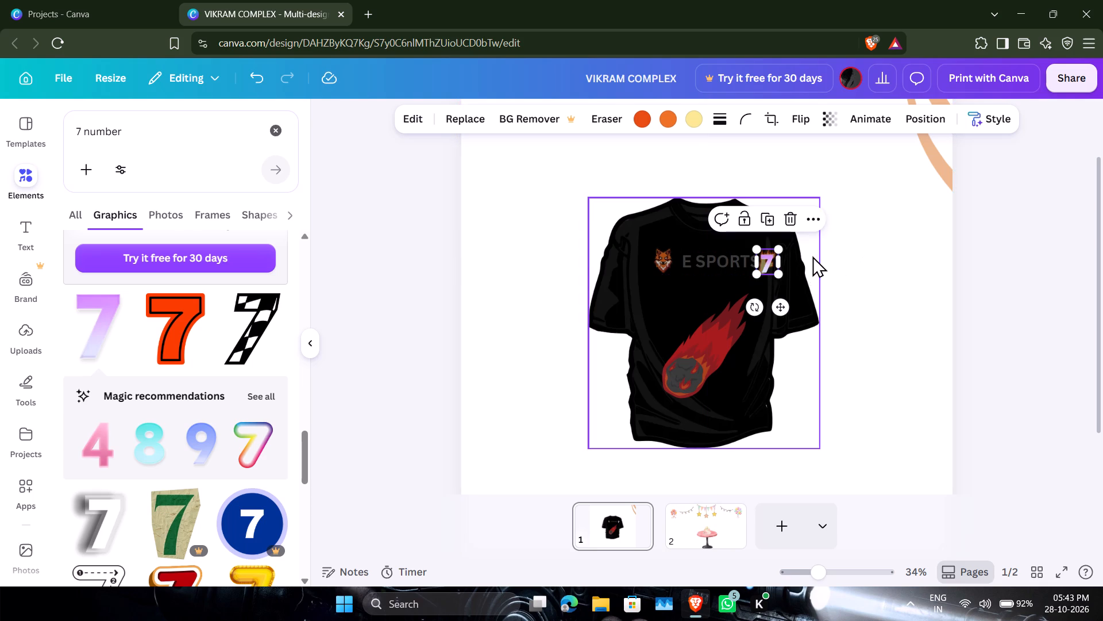
Change the flaming F's layer order by sending it to back, bringing it to front, and sending it backward behind the purple 7.
{"action": "left_click", "coordinate": [816, 221]}
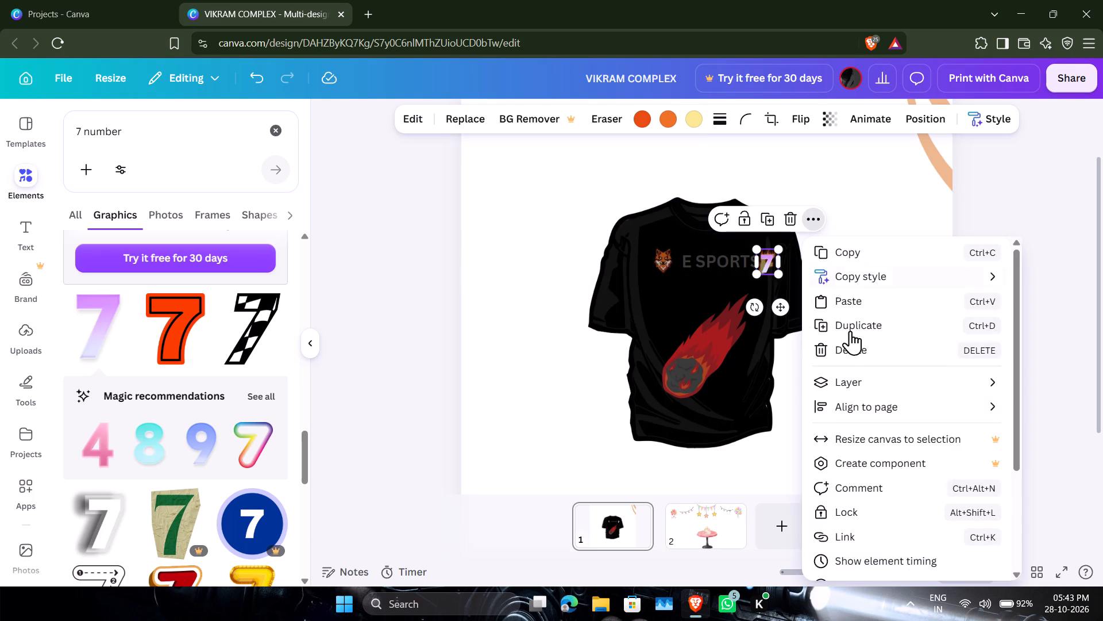
{"action": "left_click", "coordinate": [867, 377]}
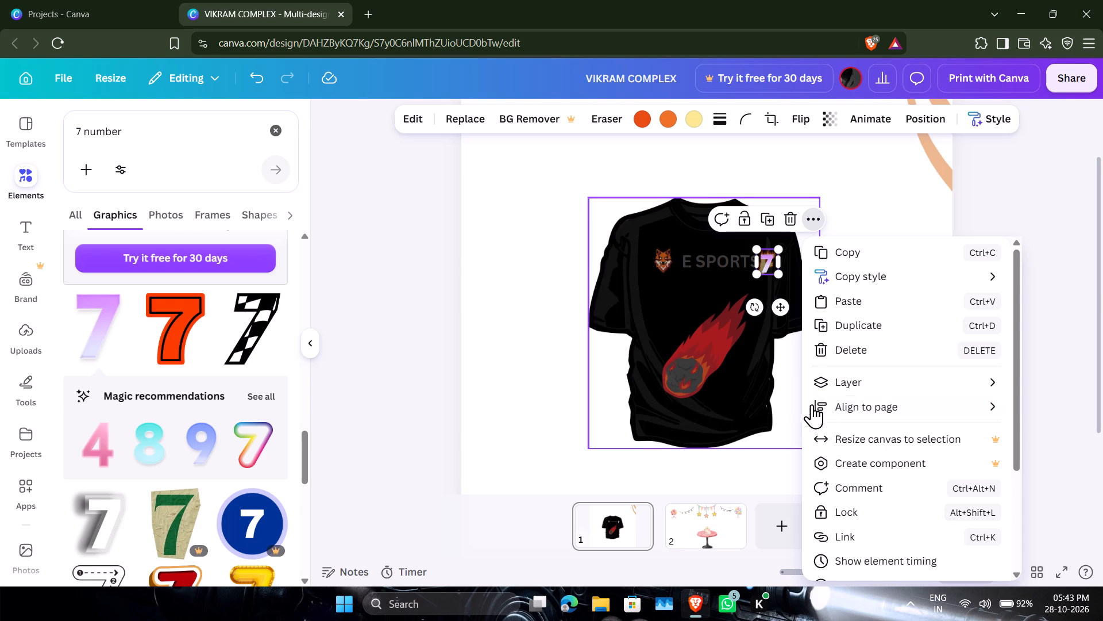
{"action": "left_click", "coordinate": [853, 386]}
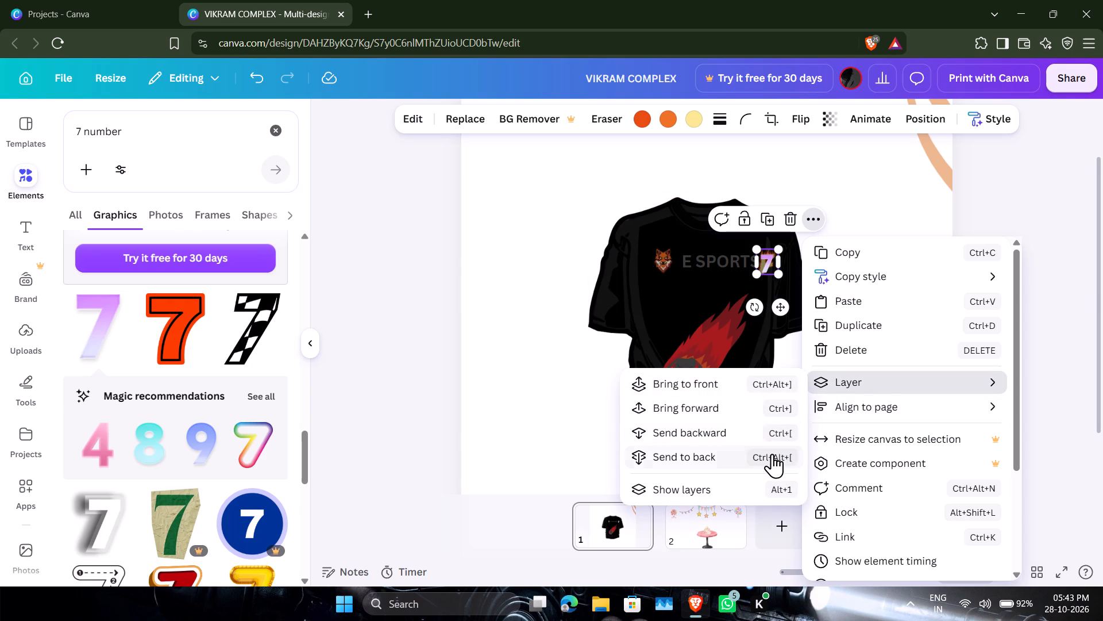
{"action": "left_click", "coordinate": [772, 454]}
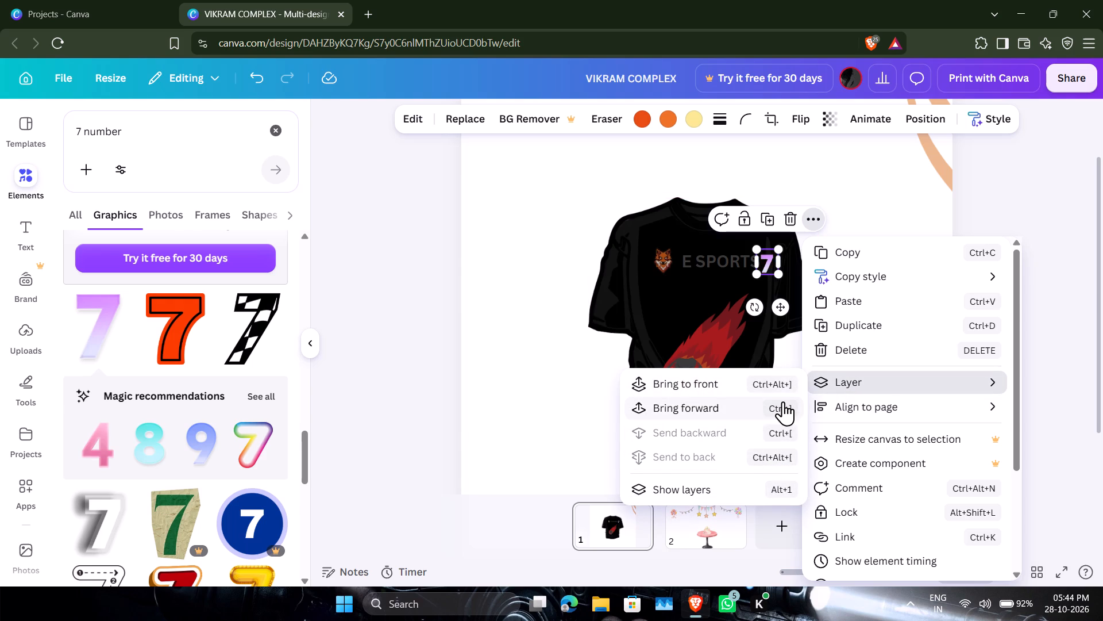
{"action": "left_click", "coordinate": [783, 384]}
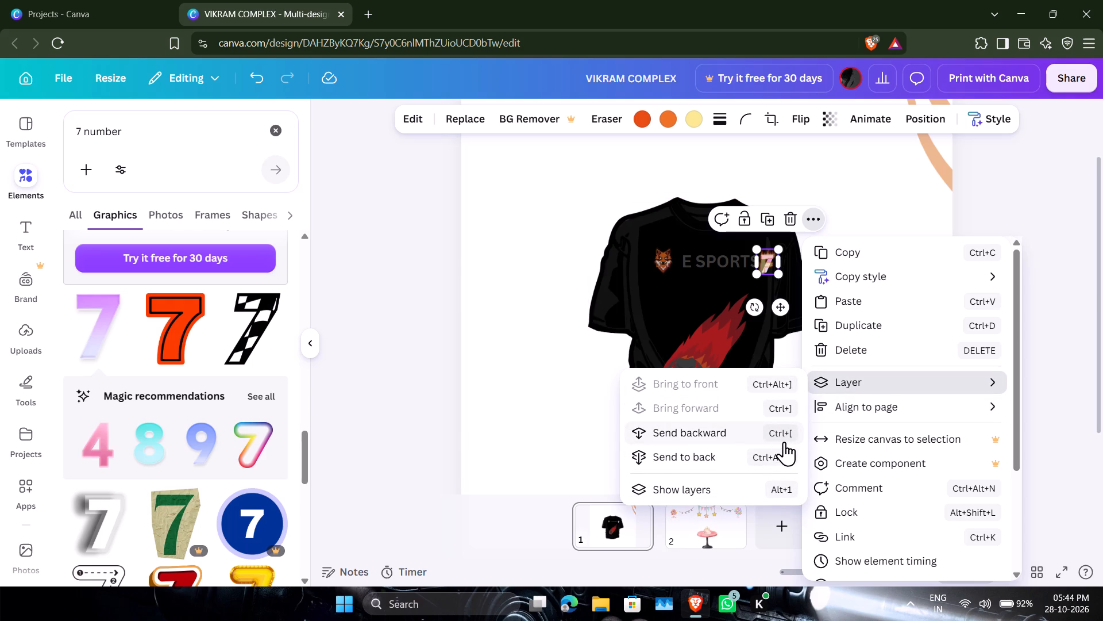
{"action": "left_click", "coordinate": [784, 442]}
{"action": "left_click", "coordinate": [785, 431]}
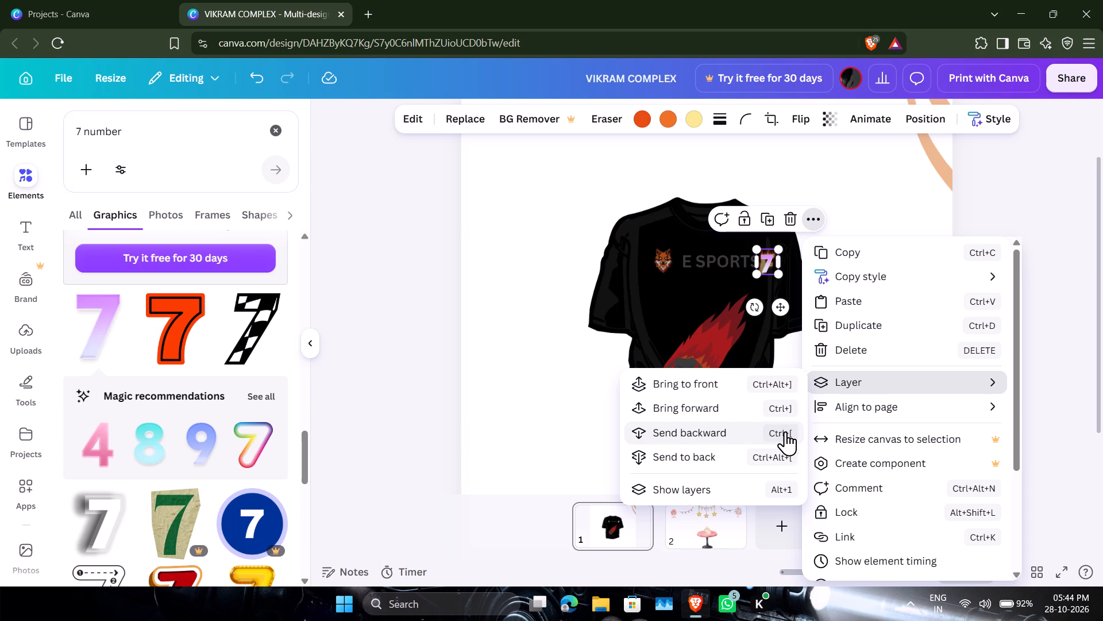
{"action": "left_click", "coordinate": [959, 183]}
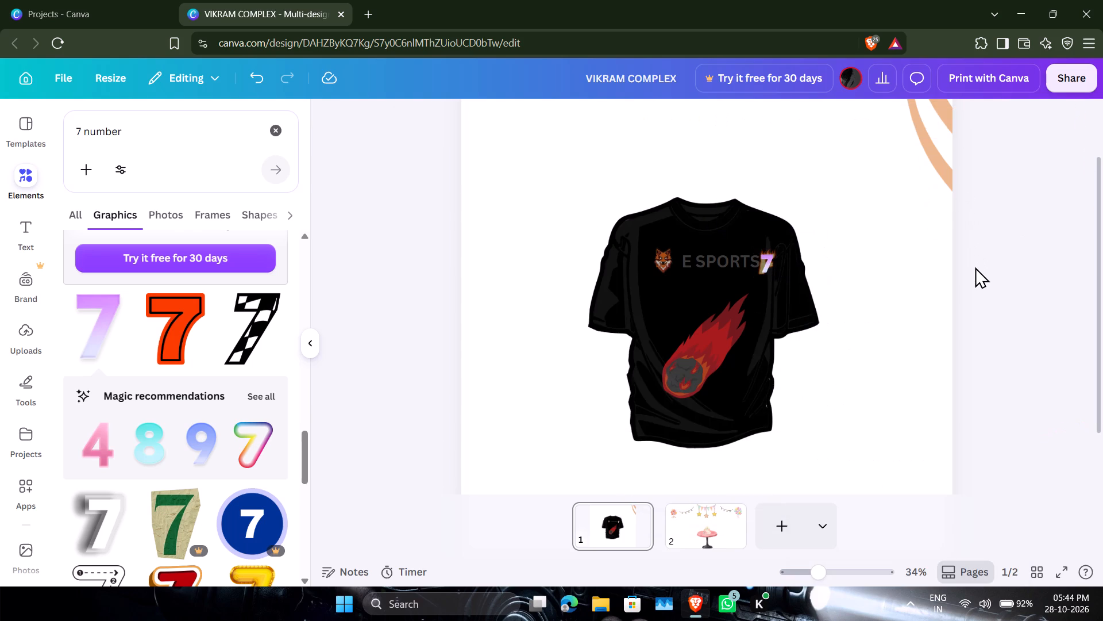
Resize the purple 7 slightly smaller and centre it over the flaming F beside the E SPORTS text.
{"action": "left_click", "coordinate": [766, 265]}
{"action": "left_click_drag", "start_coordinate": [778, 279], "coordinate": [781, 286]}
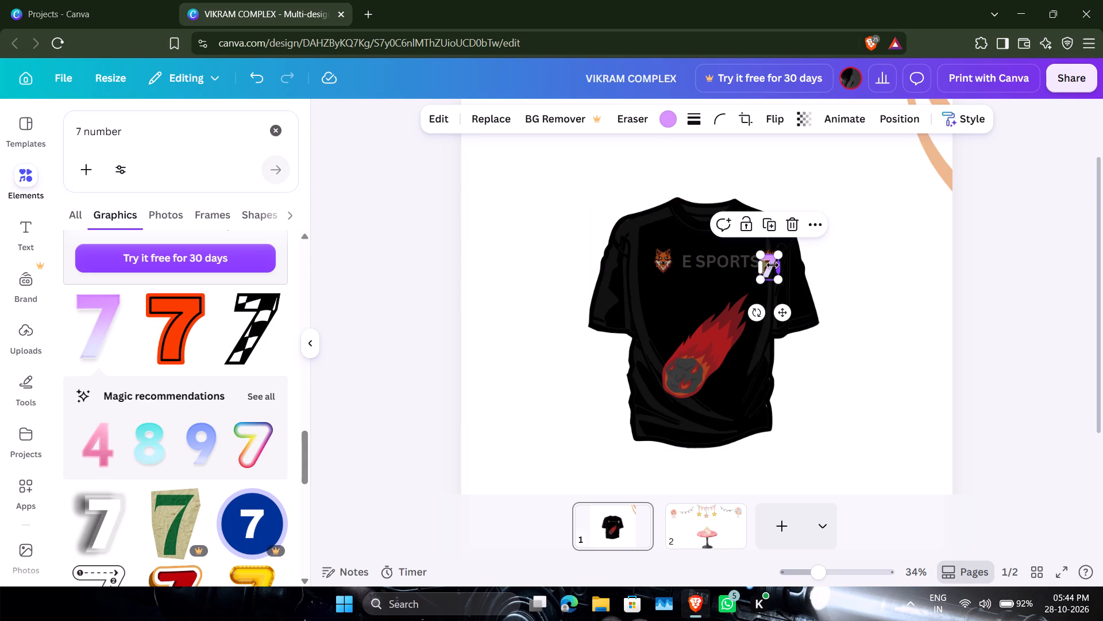
{"action": "left_click", "coordinate": [770, 270]}
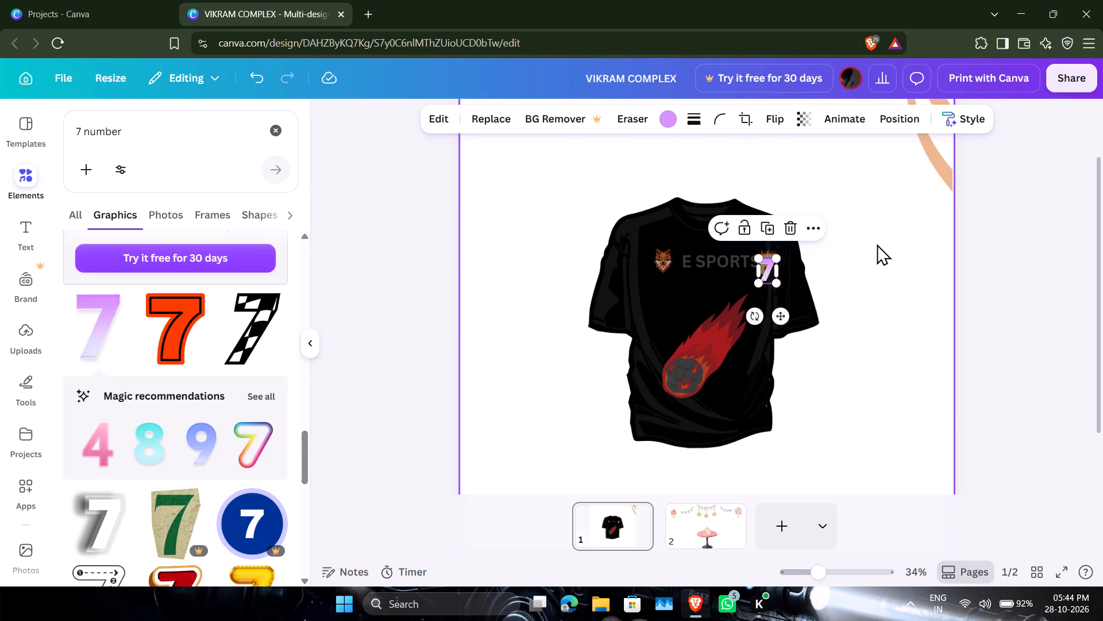
{"action": "left_click", "coordinate": [877, 244]}
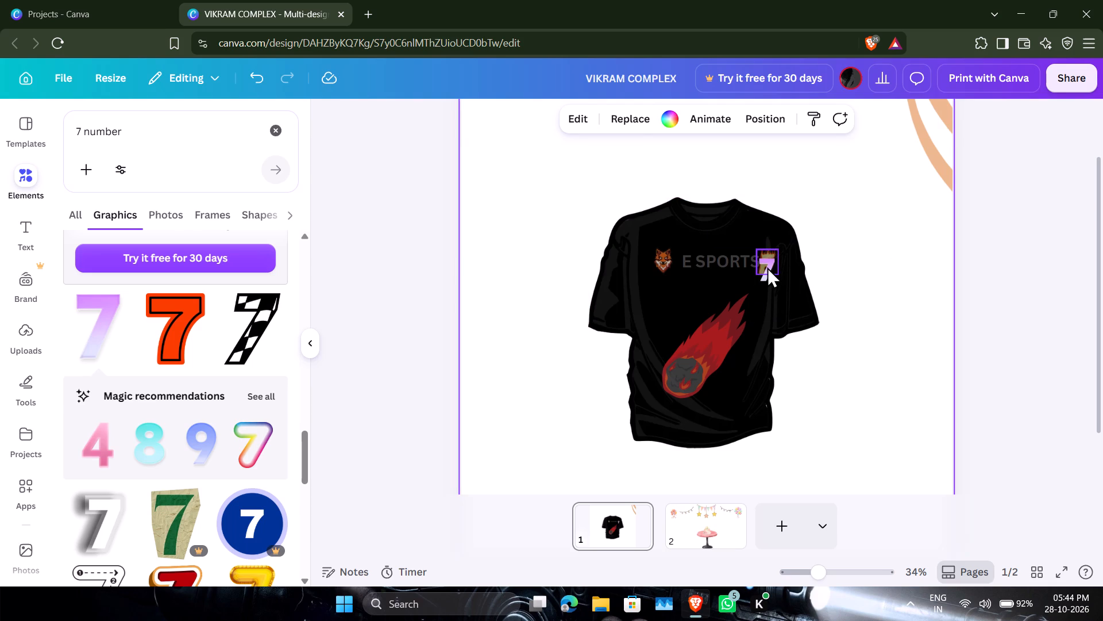
{"action": "left_click", "coordinate": [767, 267]}
{"action": "left_click_drag", "start_coordinate": [766, 266], "coordinate": [768, 258]}
{"action": "left_click", "coordinate": [824, 254]}
{"action": "left_click", "coordinate": [772, 262]}
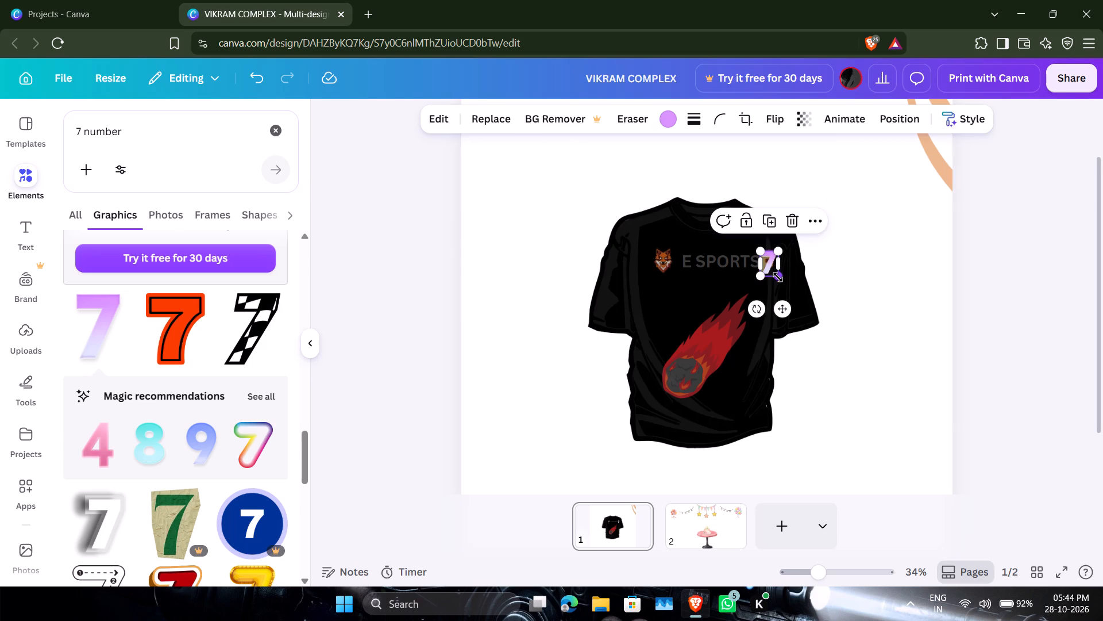
{"action": "left_click_drag", "start_coordinate": [778, 277], "coordinate": [767, 273]}
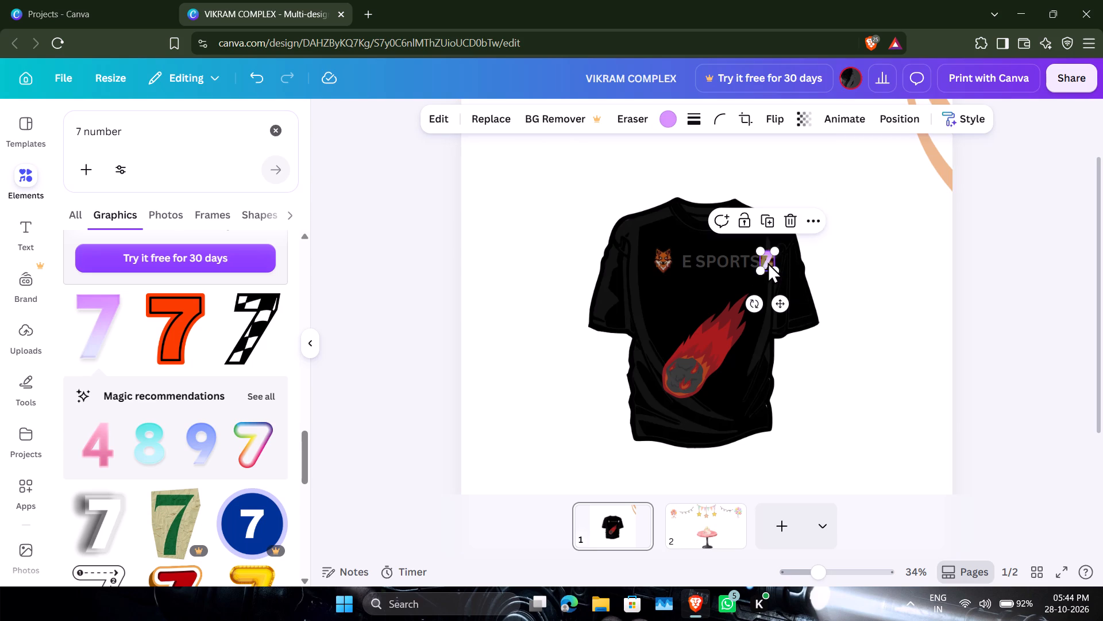
{"action": "left_click", "coordinate": [768, 261]}
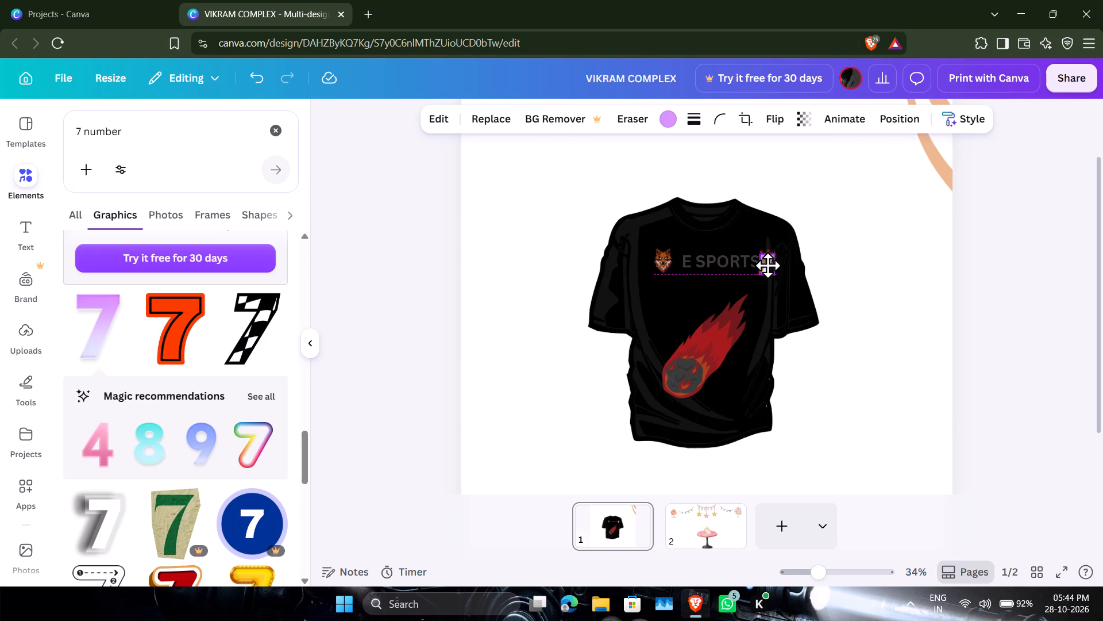
{"action": "left_click", "coordinate": [829, 252]}
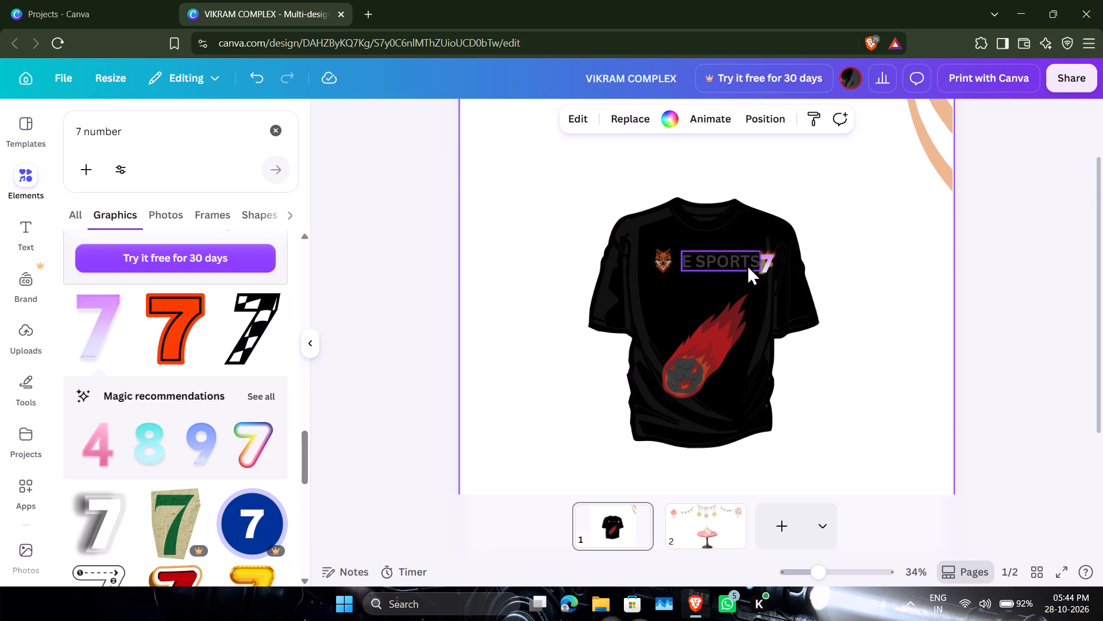
Set the purple 7's transparency to 71.
{"action": "left_click", "coordinate": [773, 264]}
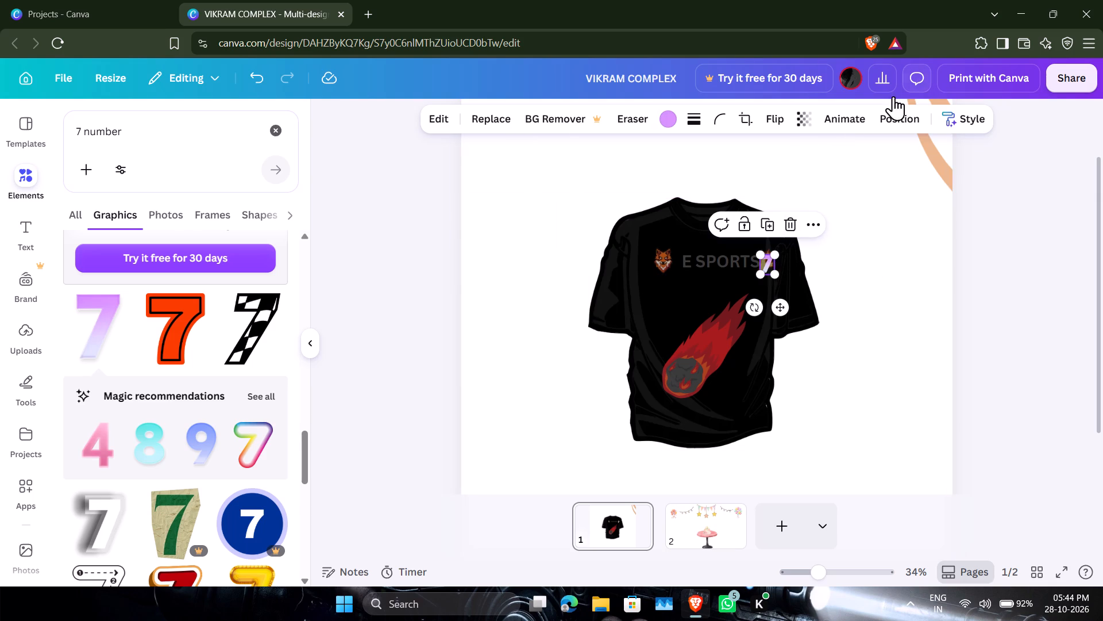
{"action": "left_click", "coordinate": [810, 121]}
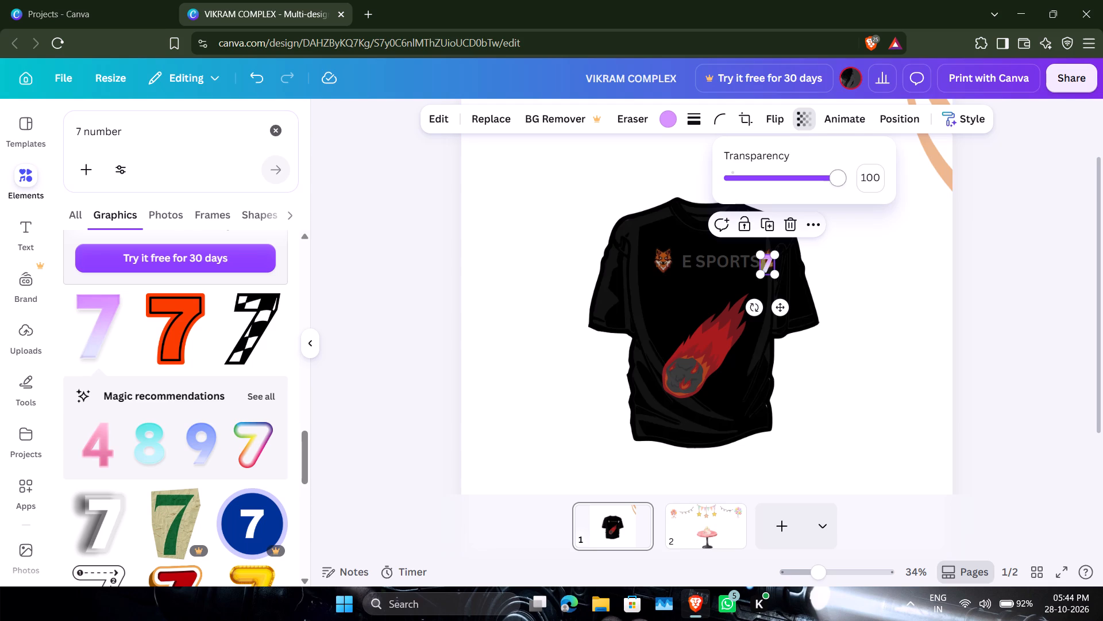
{"action": "left_click_drag", "start_coordinate": [834, 179], "coordinate": [808, 206]}
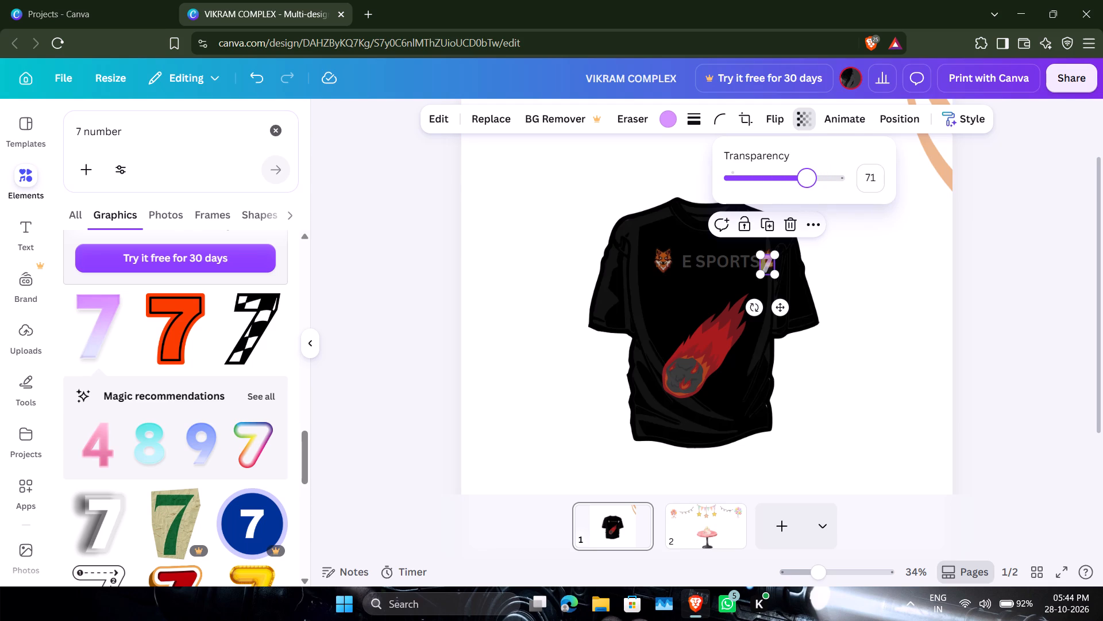
{"action": "left_click_drag", "start_coordinate": [808, 206], "coordinate": [808, 206]}
{"action": "left_click", "coordinate": [891, 315]}
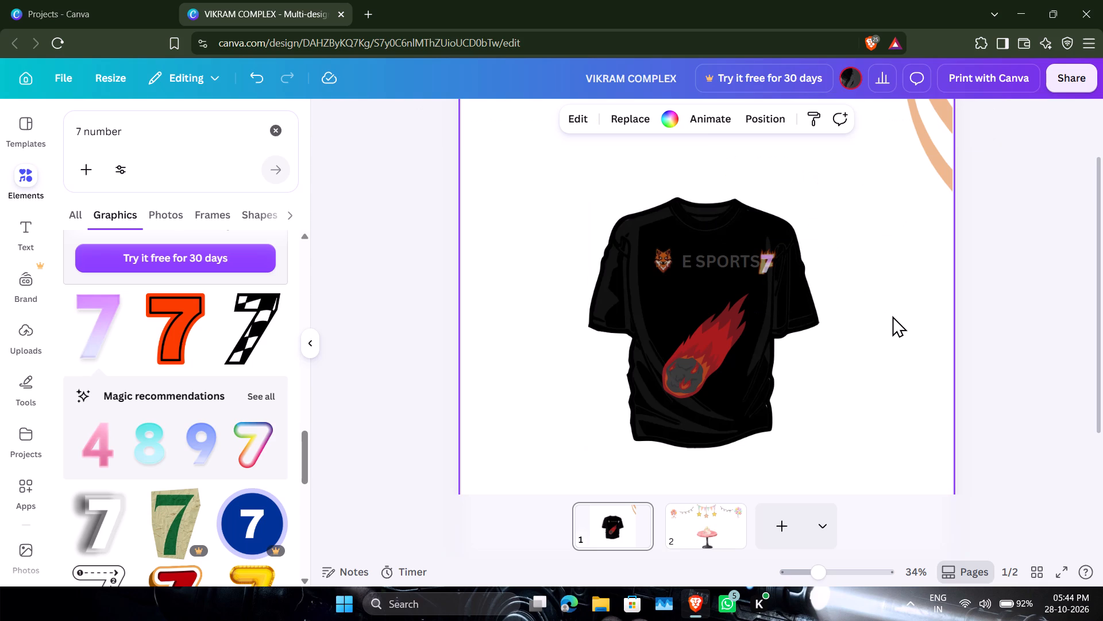
Raise the transparency value of the flaming F behind the purple 7 so it looks more opaque.
{"action": "left_click", "coordinate": [766, 250]}
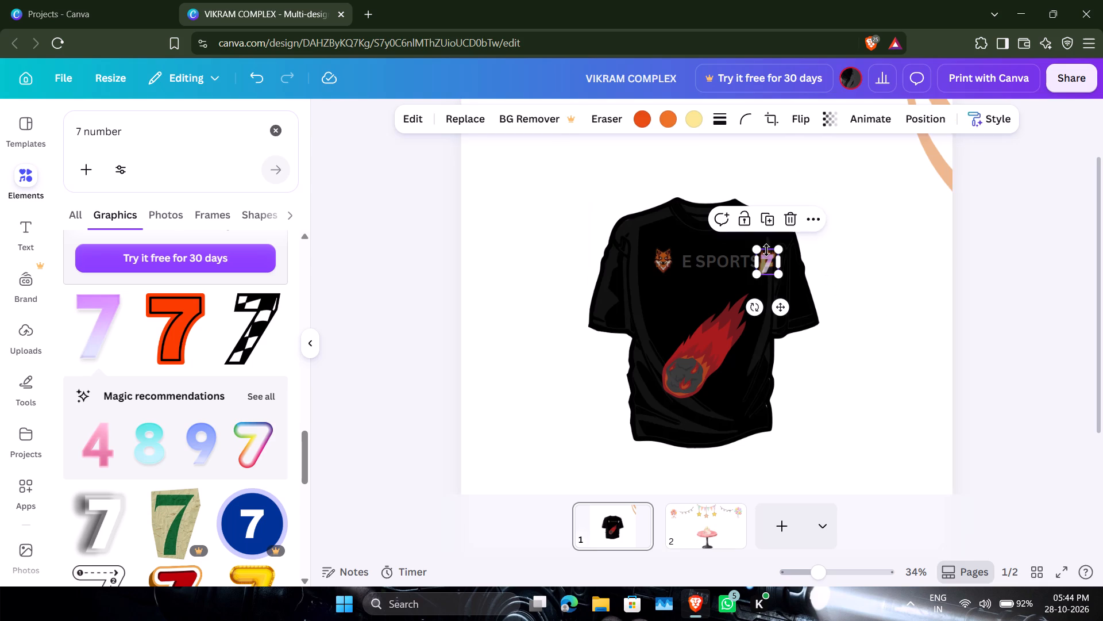
{"action": "left_click_drag", "start_coordinate": [823, 574], "coordinate": [834, 577]}
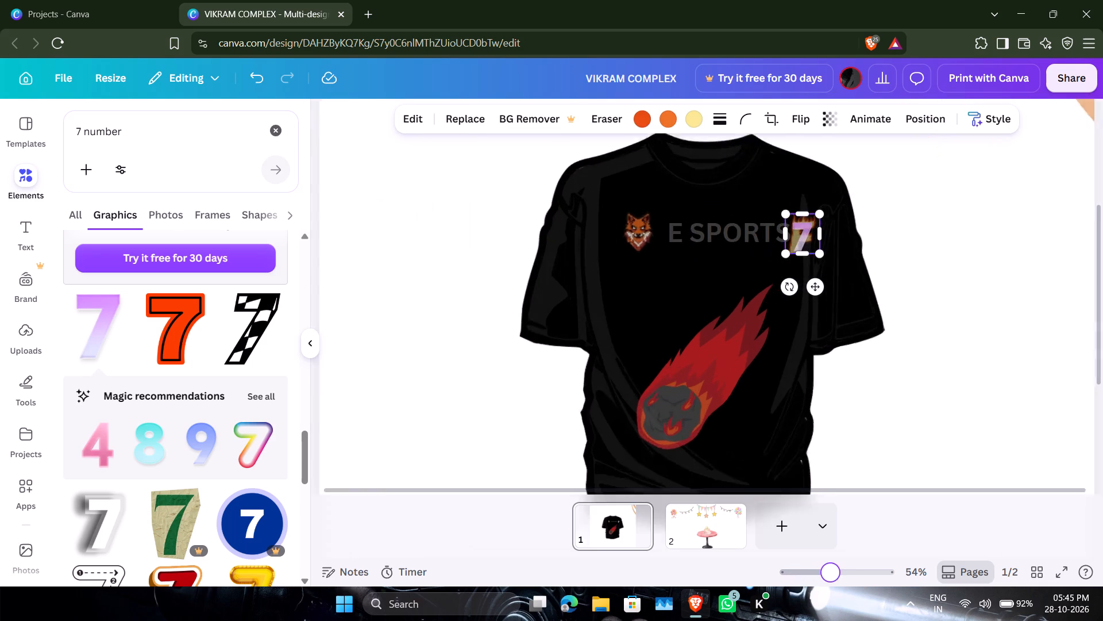
{"action": "left_click_drag", "start_coordinate": [834, 577], "coordinate": [835, 577]}
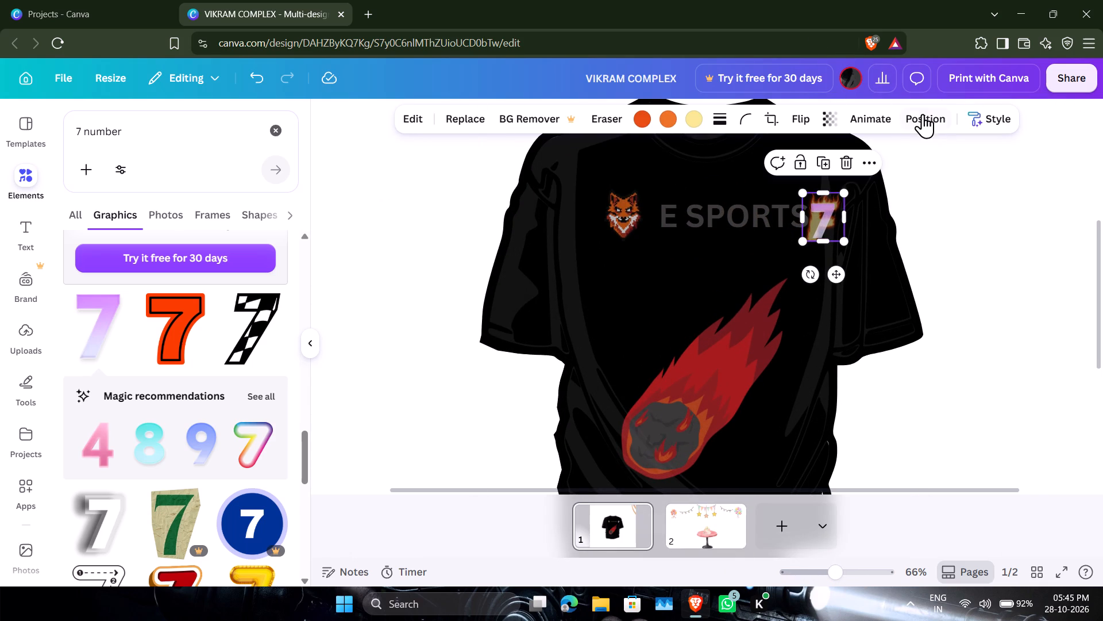
{"action": "left_click", "coordinate": [831, 124]}
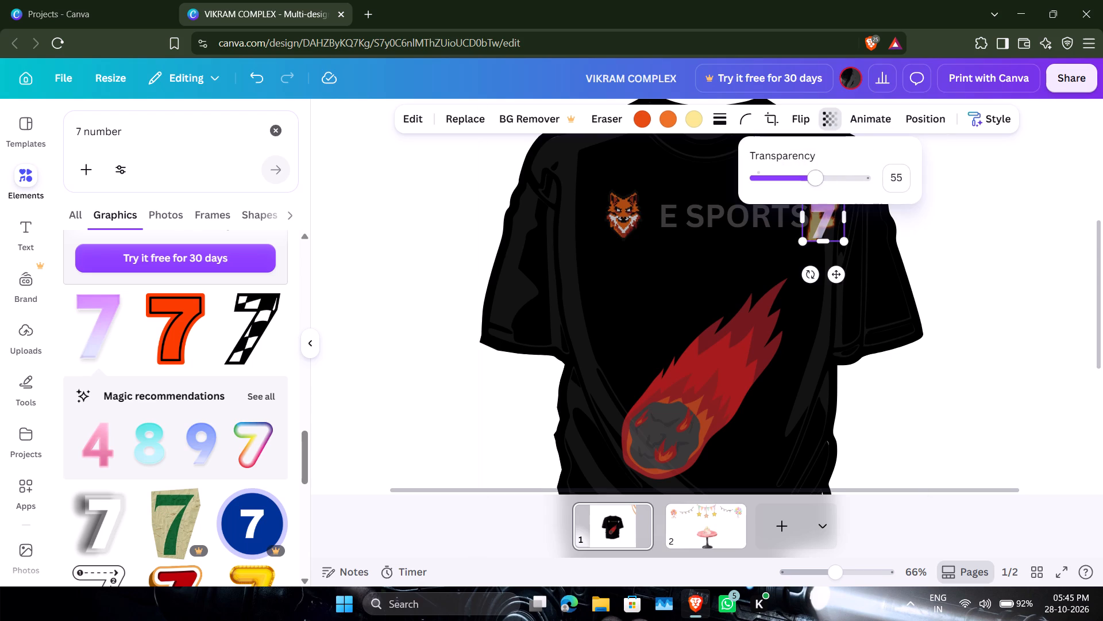
{"action": "left_click_drag", "start_coordinate": [819, 170], "coordinate": [833, 174]}
{"action": "left_click_drag", "start_coordinate": [834, 569], "coordinate": [828, 574]}
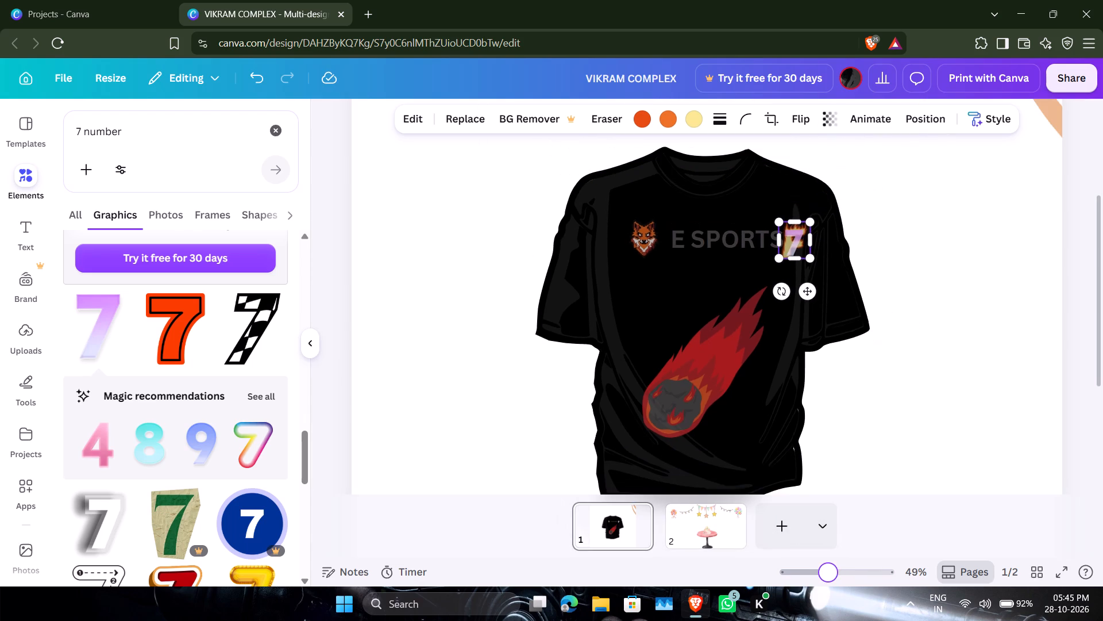
{"action": "left_click_drag", "start_coordinate": [828, 574], "coordinate": [825, 576]}
{"action": "left_click", "coordinate": [969, 462]}
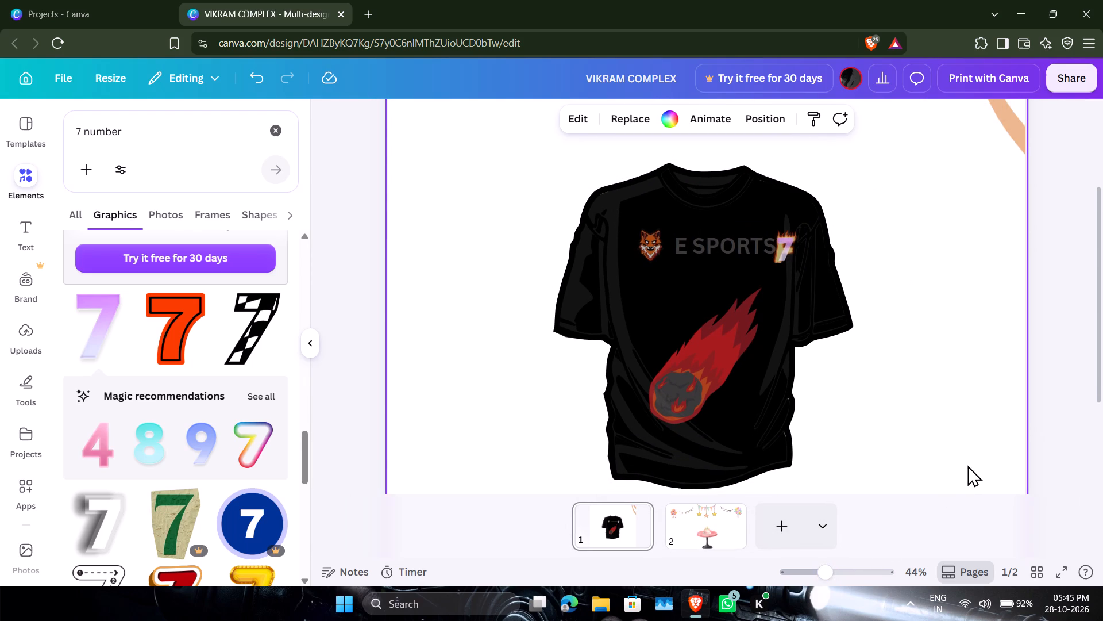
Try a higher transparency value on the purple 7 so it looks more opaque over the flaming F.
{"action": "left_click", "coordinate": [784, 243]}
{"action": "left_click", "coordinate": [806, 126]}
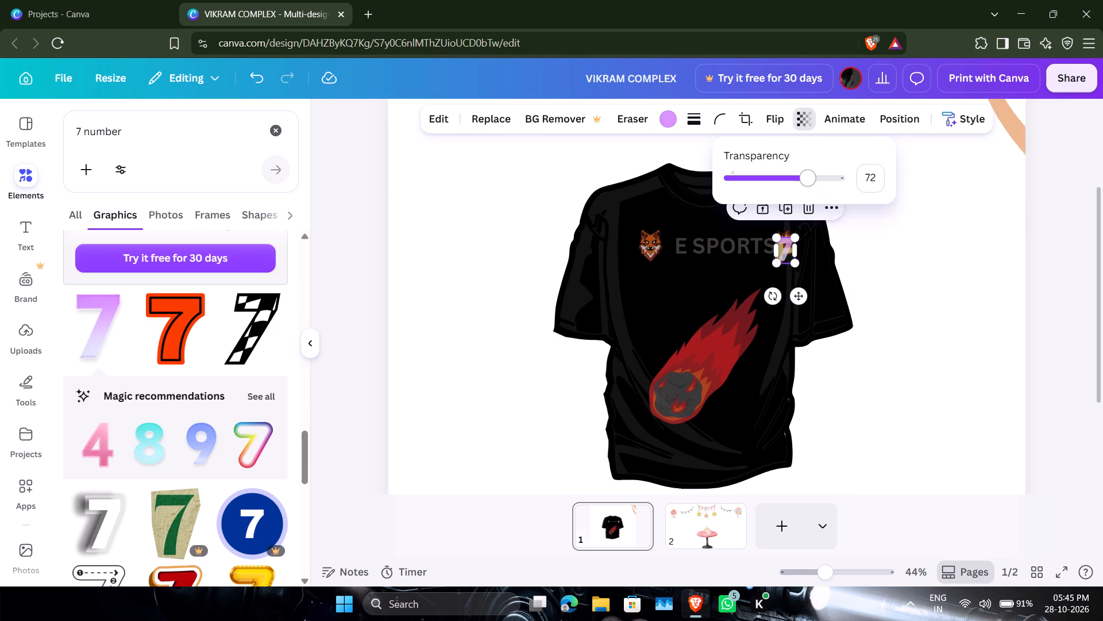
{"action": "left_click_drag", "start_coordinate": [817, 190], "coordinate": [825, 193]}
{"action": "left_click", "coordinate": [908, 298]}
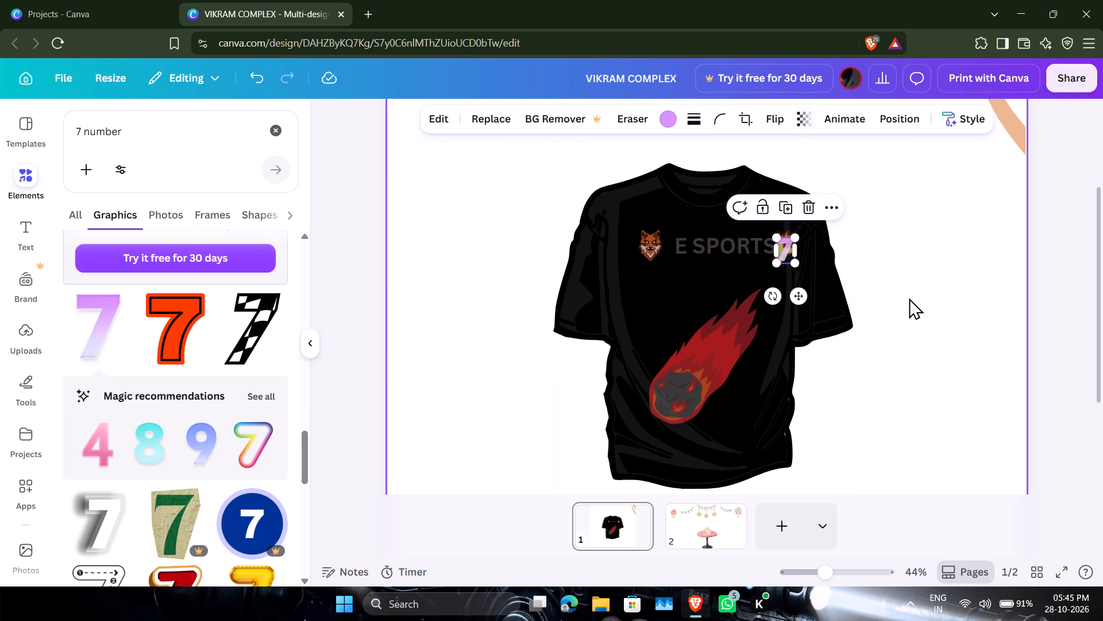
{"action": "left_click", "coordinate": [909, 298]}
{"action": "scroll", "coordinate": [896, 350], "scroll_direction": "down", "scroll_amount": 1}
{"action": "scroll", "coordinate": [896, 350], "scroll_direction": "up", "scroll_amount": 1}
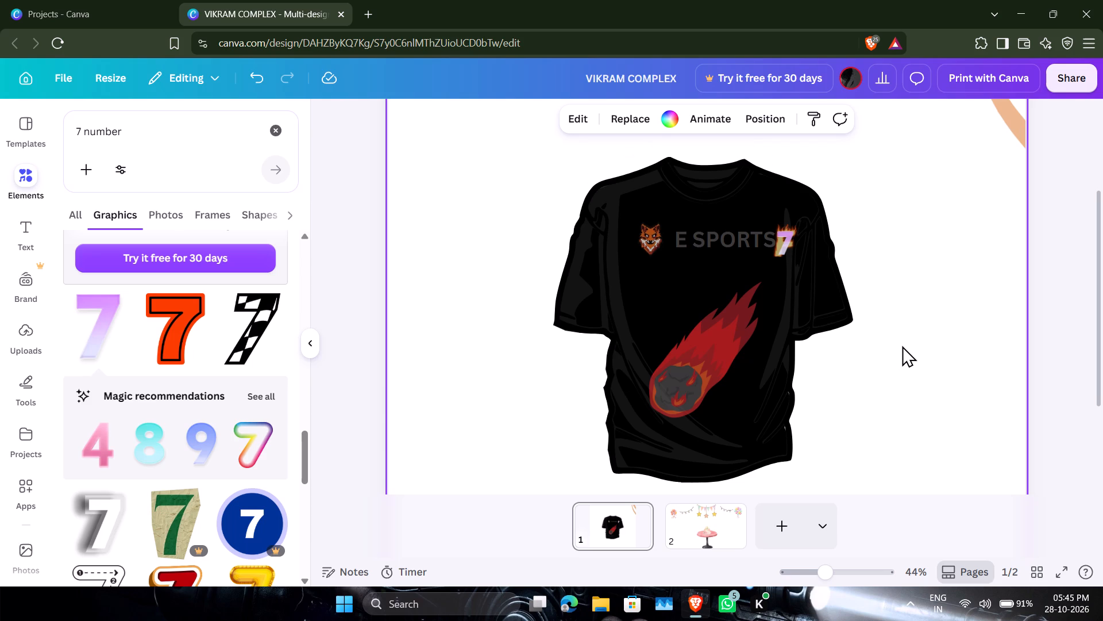
Separate the flaming F from the purple 7, placing the F below the fox and the 7 at the end of E SPORTS.
{"action": "left_click", "coordinate": [785, 256]}
{"action": "left_click_drag", "start_coordinate": [787, 247], "coordinate": [815, 248]}
{"action": "left_click", "coordinate": [787, 244]}
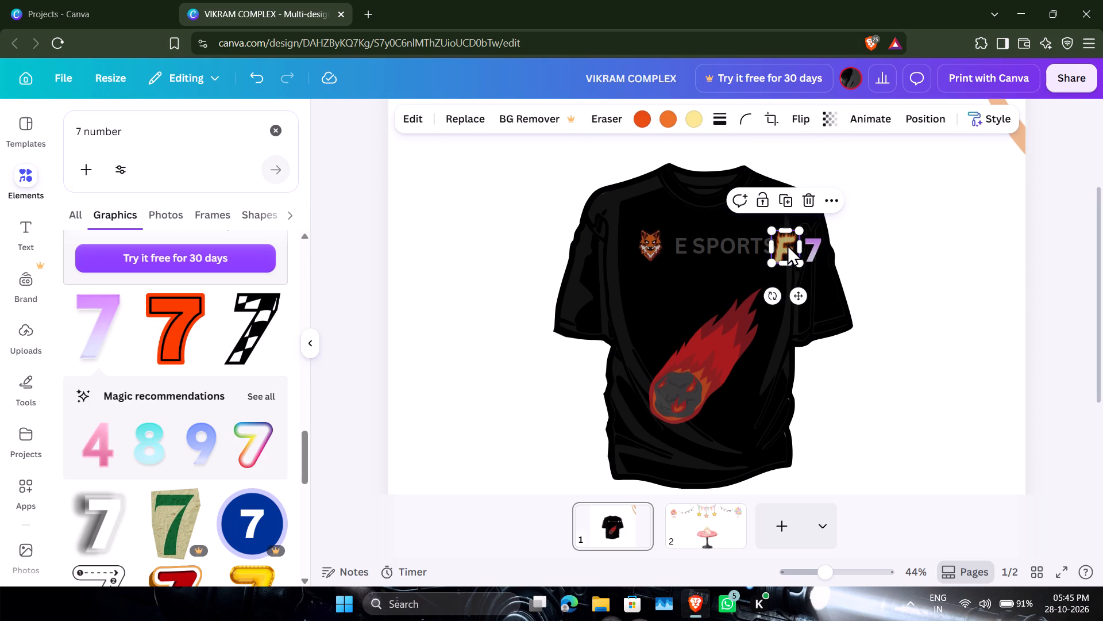
{"action": "left_click_drag", "start_coordinate": [787, 244], "coordinate": [641, 288]}
{"action": "left_click_drag", "start_coordinate": [819, 247], "coordinate": [789, 251]}
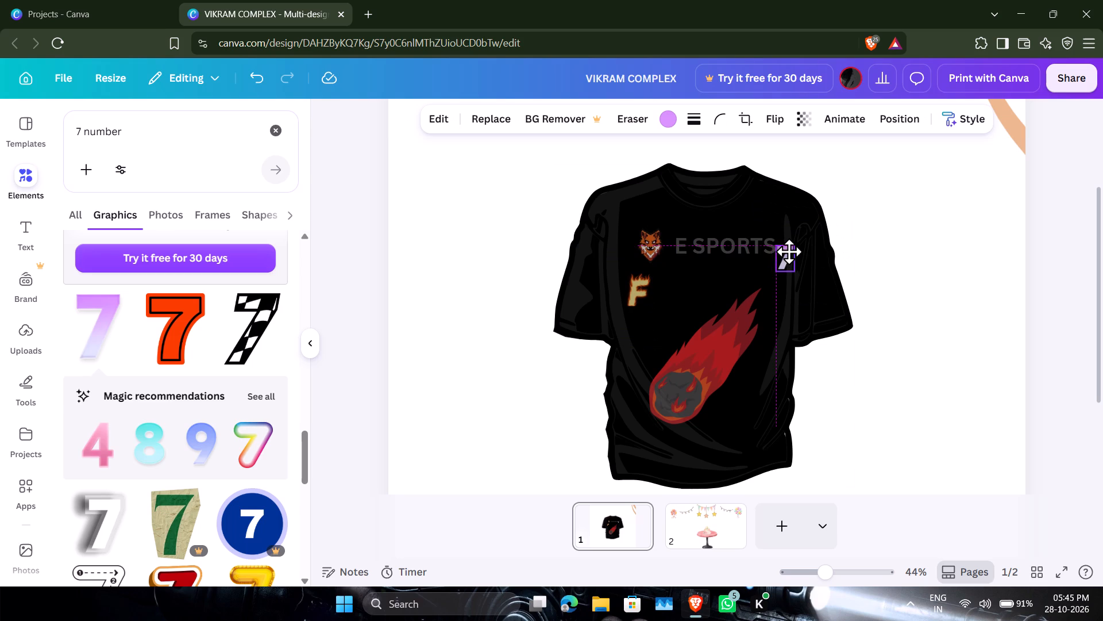
{"action": "left_click_drag", "start_coordinate": [789, 251], "coordinate": [790, 251]}
{"action": "left_click", "coordinate": [903, 223]}
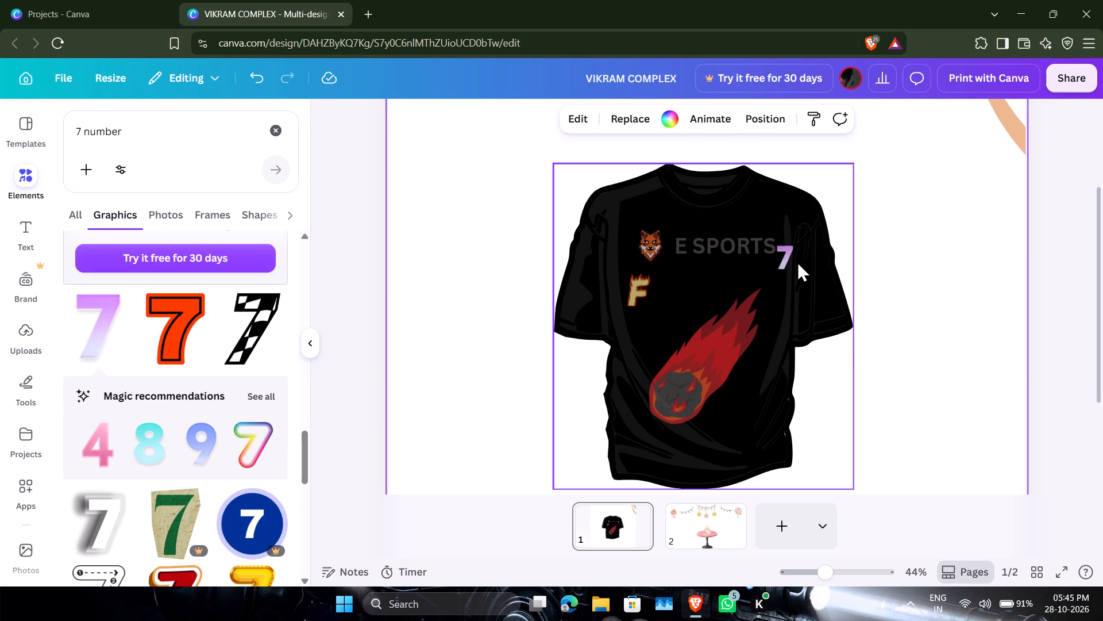
Set the purple 7's transparency to 72.
{"action": "left_click", "coordinate": [788, 247]}
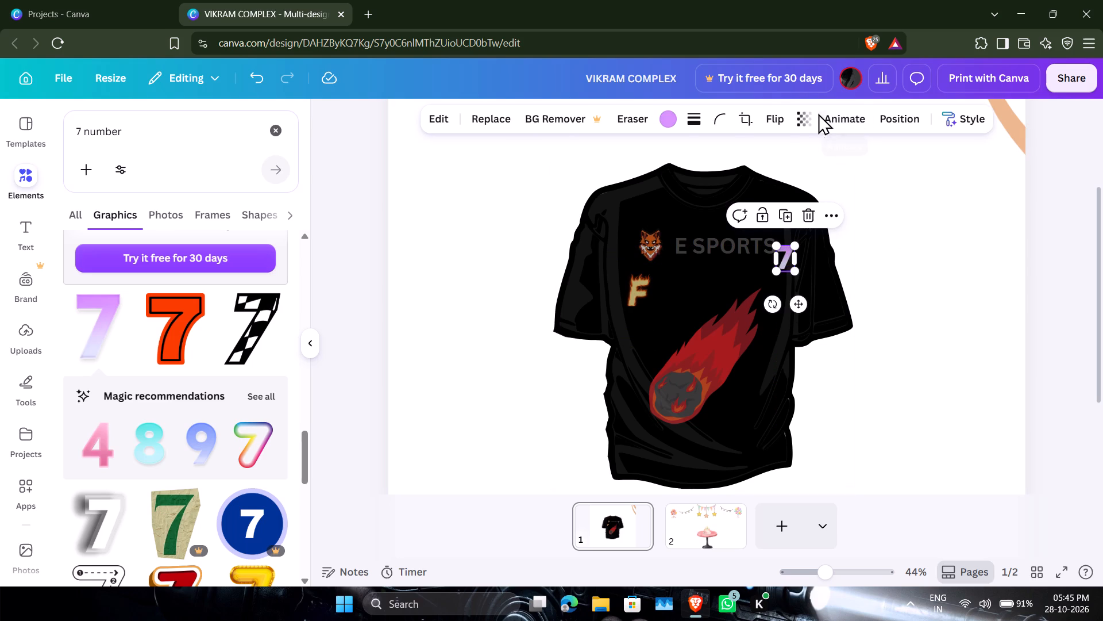
{"action": "left_click", "coordinate": [805, 122]}
{"action": "left_click", "coordinate": [808, 182]}
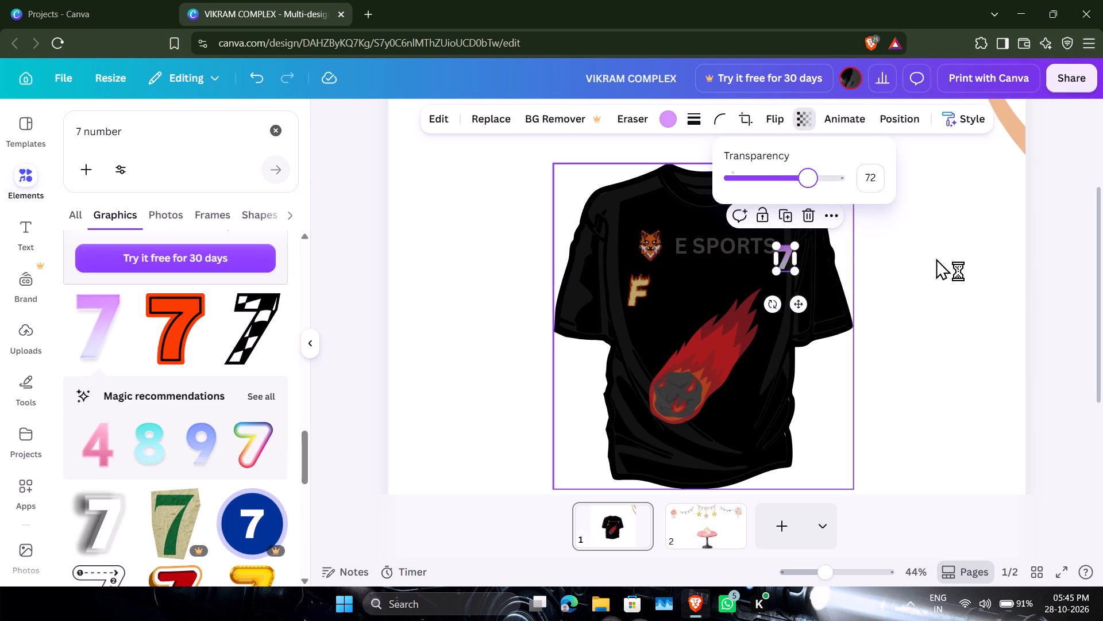
{"action": "left_click", "coordinate": [942, 262]}
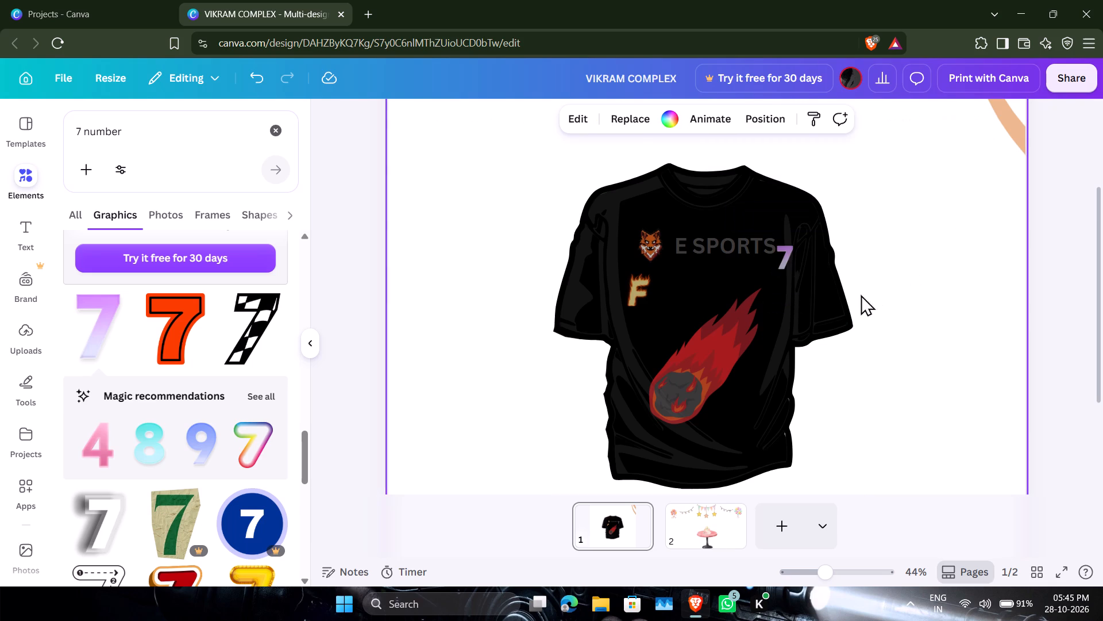
Move the flaming F from below the fox onto the T-shirt sleeve beside the purple 7.
{"action": "left_click_drag", "start_coordinate": [637, 287], "coordinate": [644, 241]}
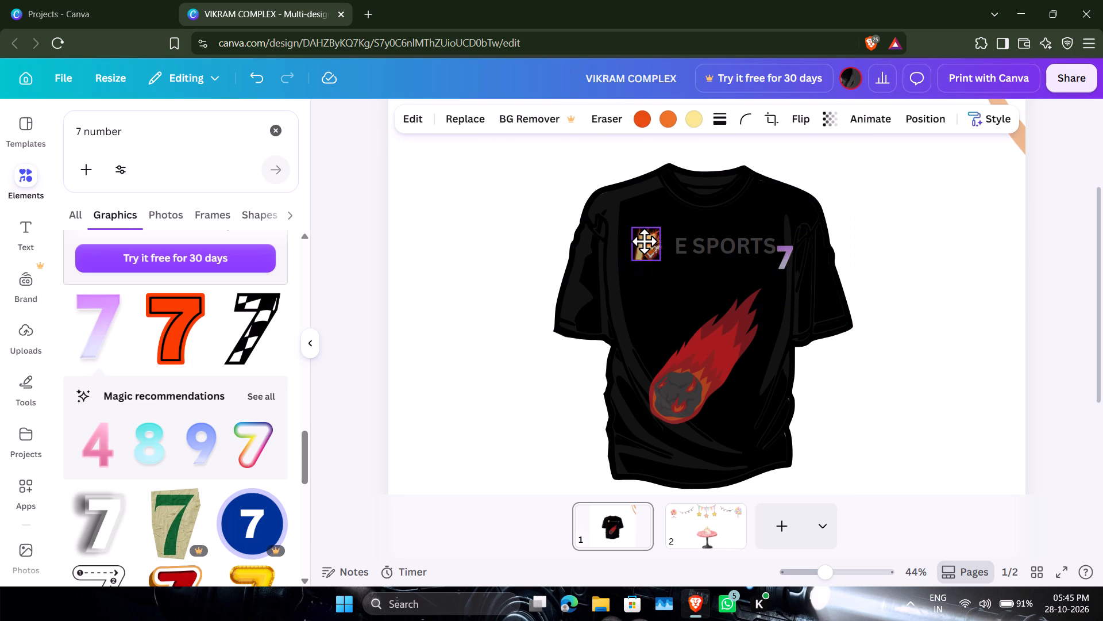
{"action": "left_click_drag", "start_coordinate": [644, 241], "coordinate": [778, 205]}
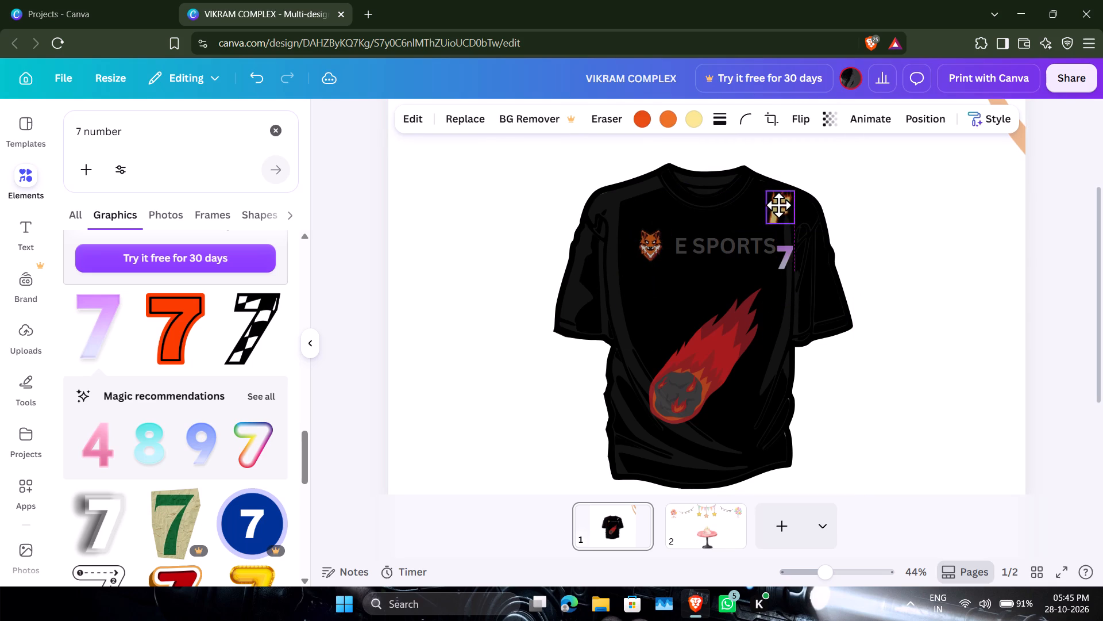
{"action": "left_click_drag", "start_coordinate": [778, 205], "coordinate": [822, 278]}
{"action": "scroll", "coordinate": [892, 300], "scroll_direction": "down", "scroll_amount": 1}
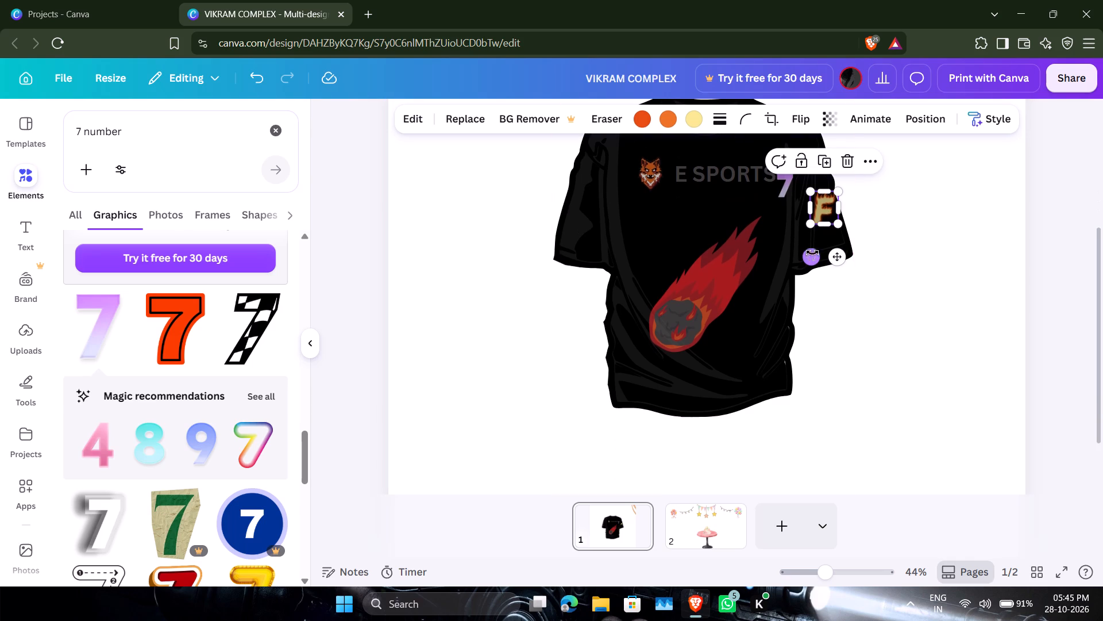
{"action": "scroll", "coordinate": [874, 325], "scroll_direction": "up", "scroll_amount": 1}
{"action": "left_click", "coordinate": [881, 320]}
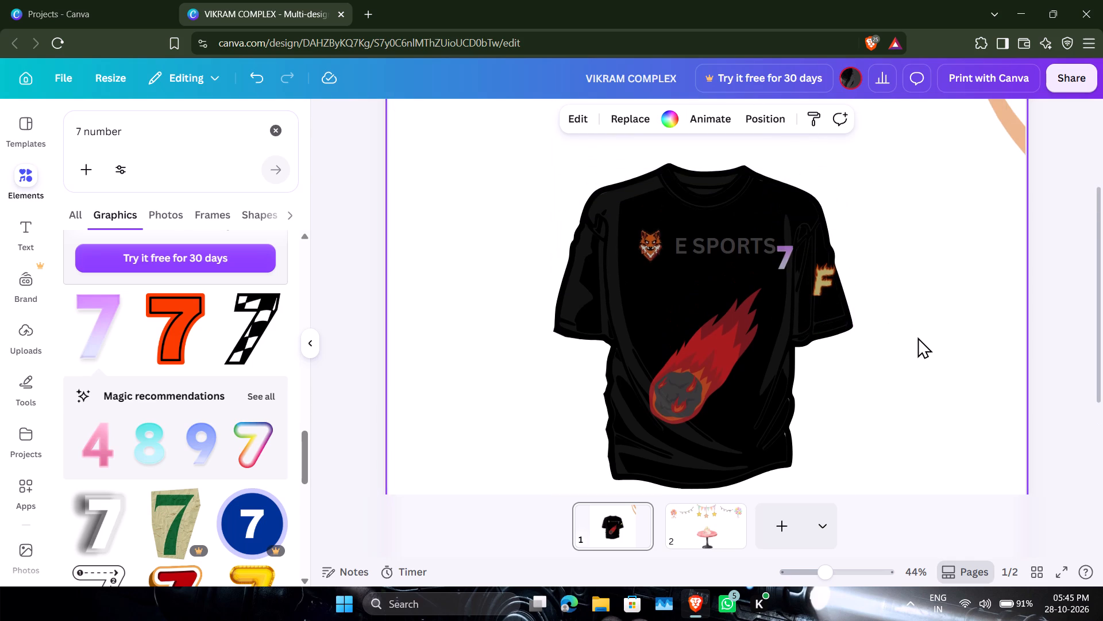
Duplicate the flaming F and place the copy on the opposite sleeve, beside the fox.
{"action": "left_click", "coordinate": [835, 289]}
{"action": "left_click", "coordinate": [826, 228]}
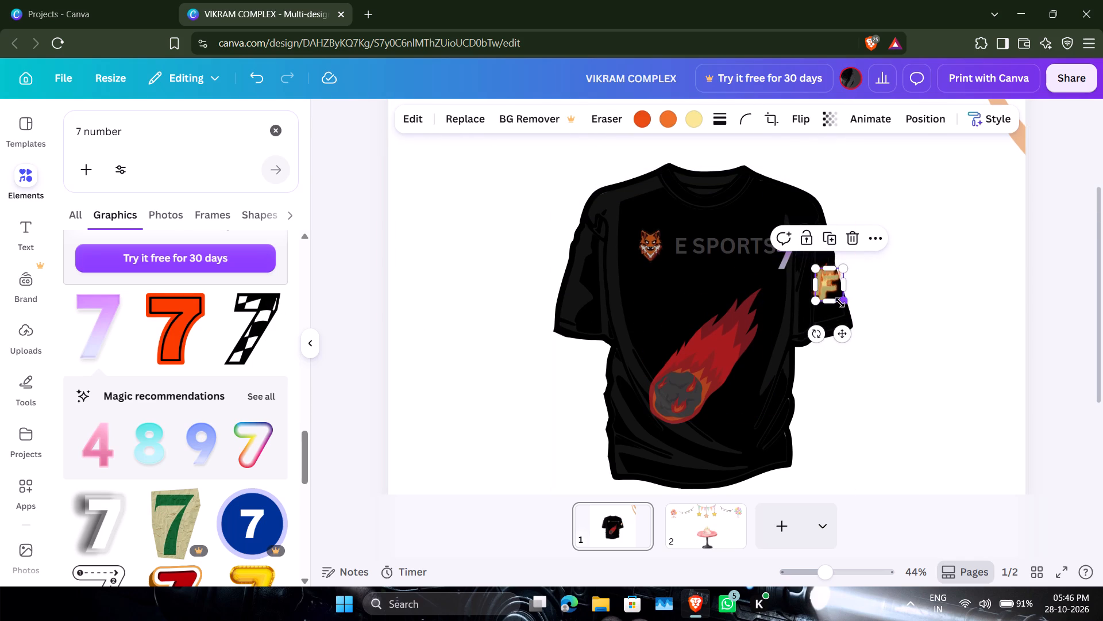
{"action": "left_click_drag", "start_coordinate": [831, 285], "coordinate": [584, 284]}
{"action": "left_click", "coordinate": [950, 351]}
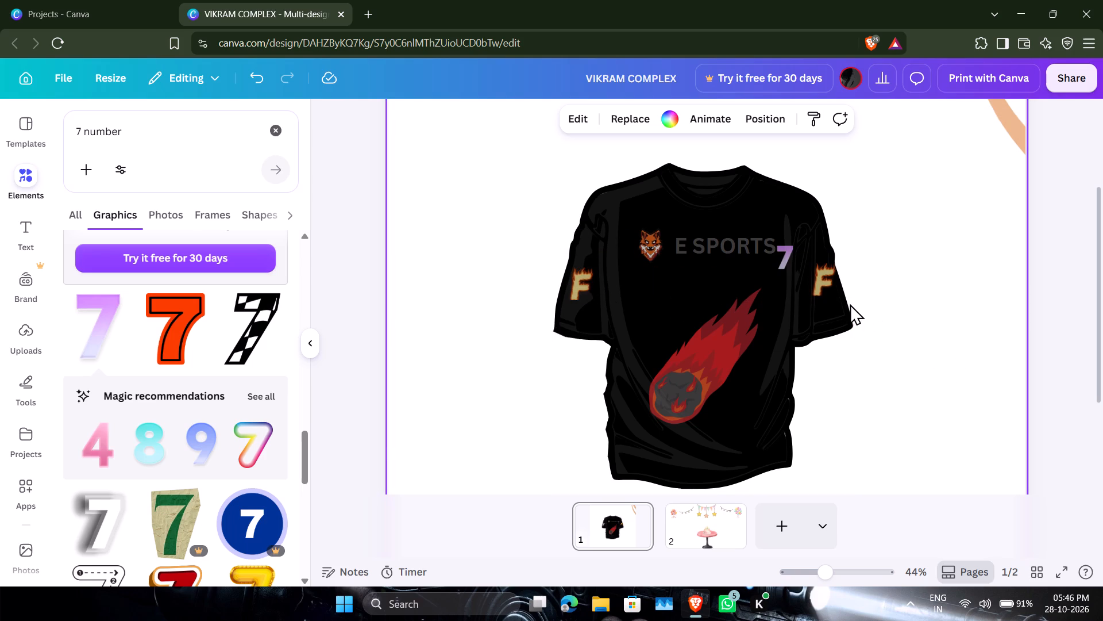
Shift both sleeve Fs slightly upward and inward so they sit at nearly the same height.
{"action": "left_click_drag", "start_coordinate": [824, 276], "coordinate": [823, 272]}
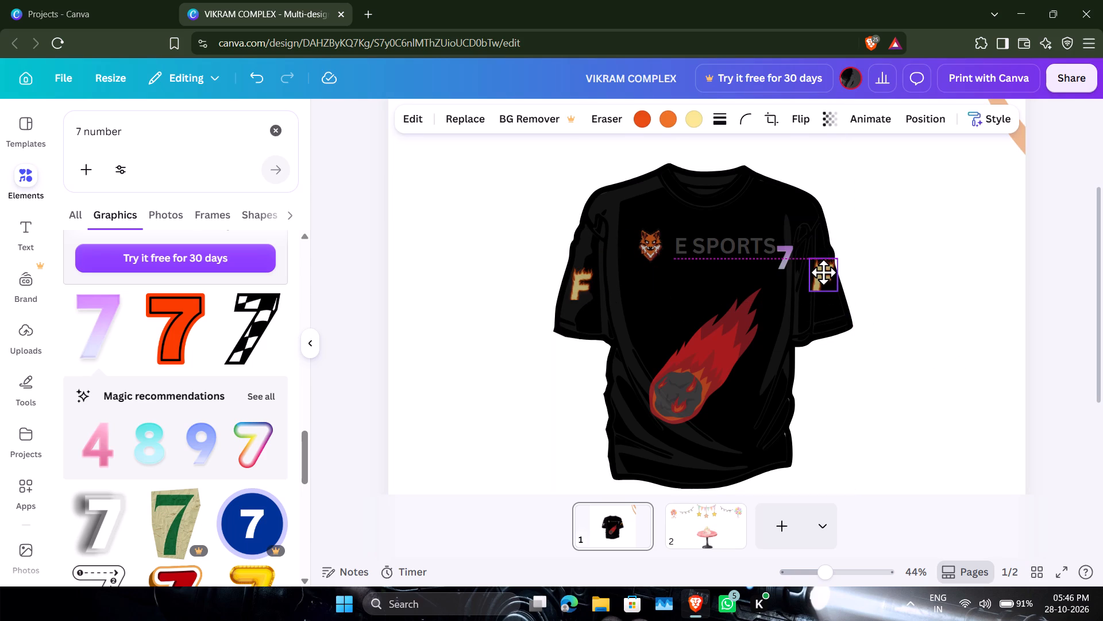
{"action": "left_click_drag", "start_coordinate": [823, 272], "coordinate": [821, 269]}
{"action": "left_click", "coordinate": [934, 317]}
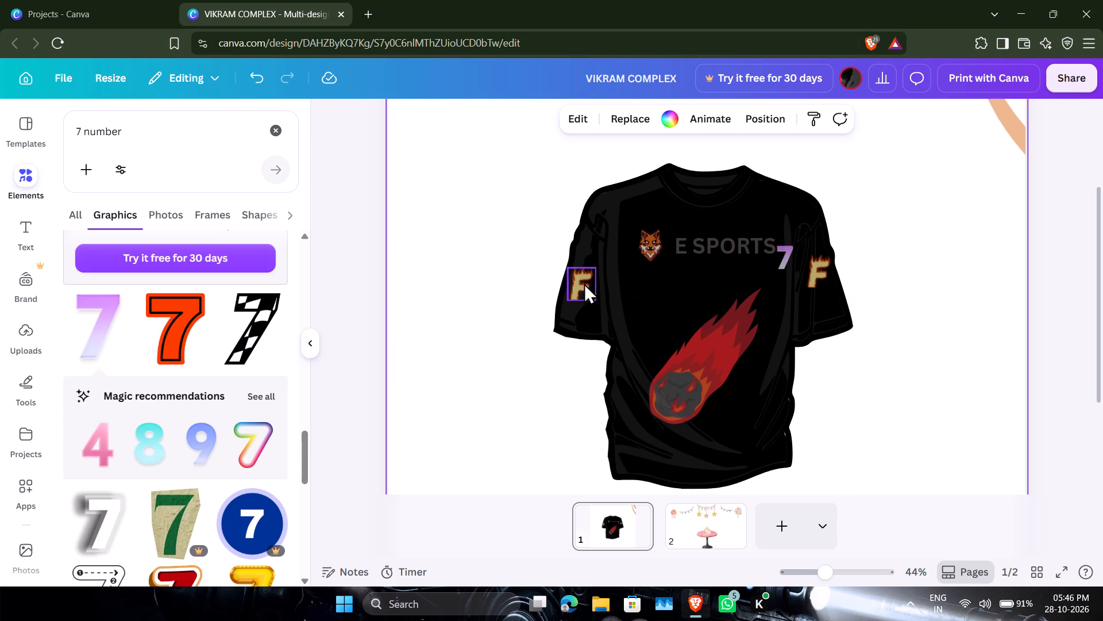
{"action": "left_click_drag", "start_coordinate": [584, 283], "coordinate": [584, 269]}
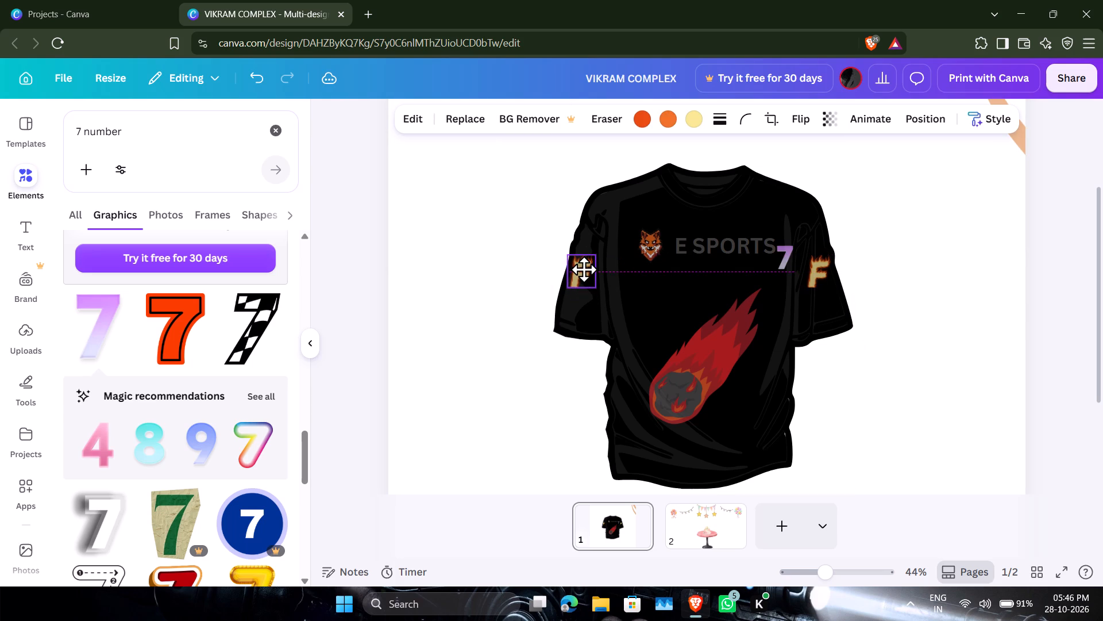
{"action": "left_click_drag", "start_coordinate": [584, 269], "coordinate": [588, 273]}
{"action": "left_click", "coordinate": [952, 304]}
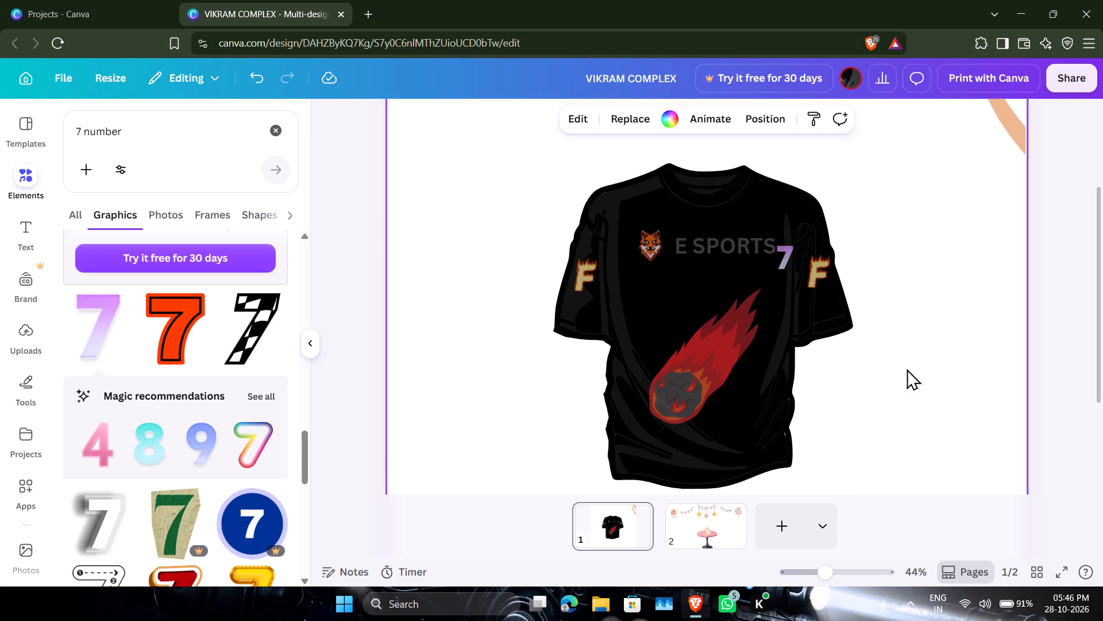
Check the transparency setting of the flaming F on the sleeve beside the fox.
{"action": "left_click", "coordinate": [585, 282]}
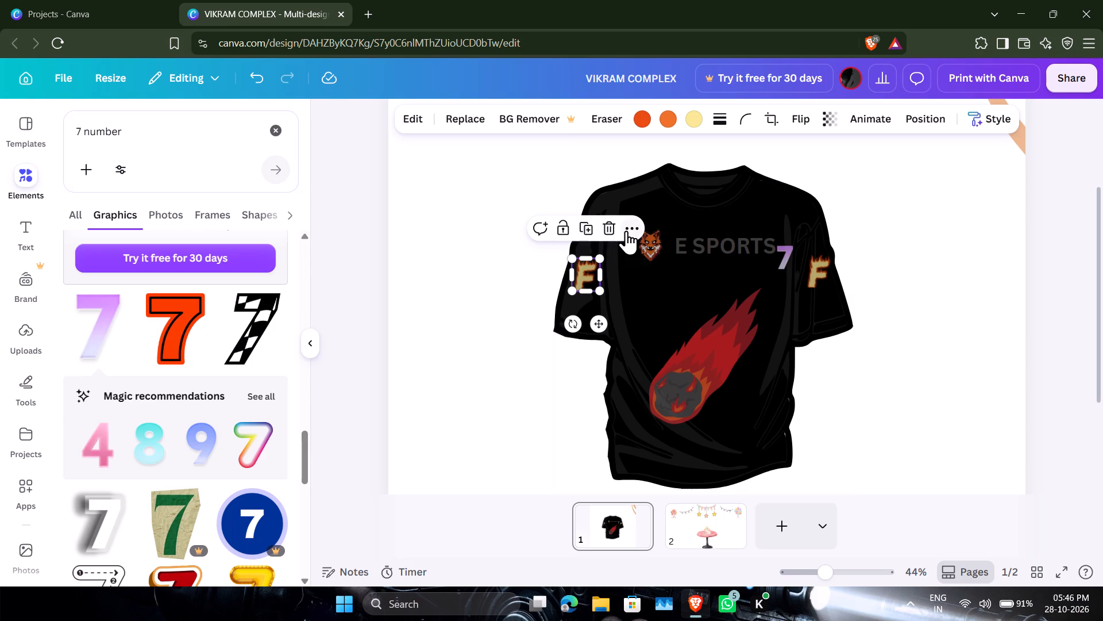
{"action": "left_click", "coordinate": [836, 123]}
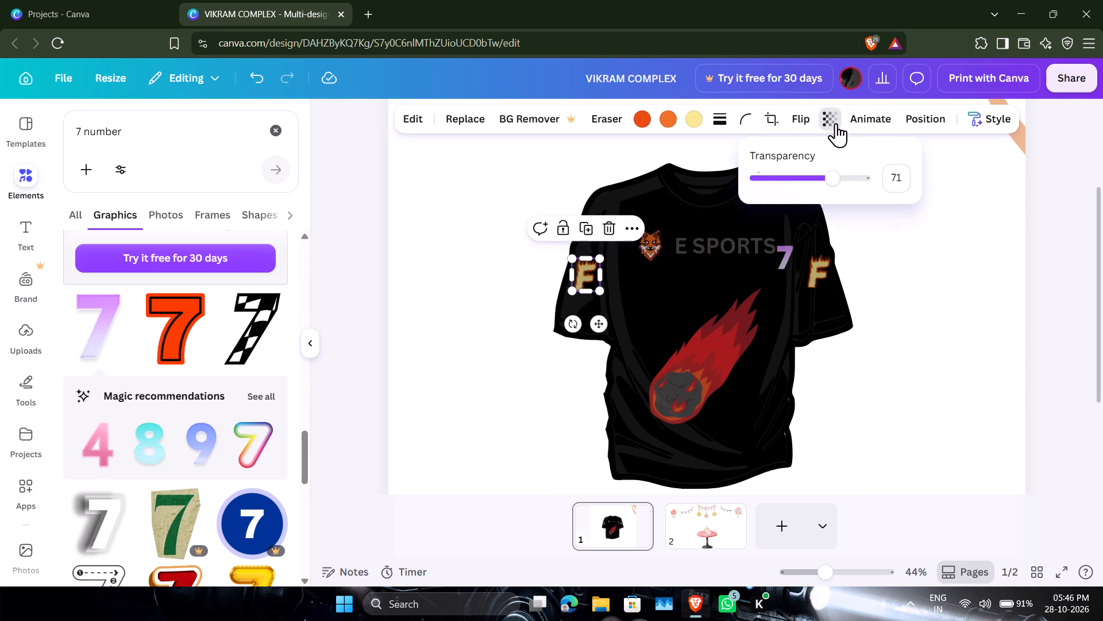
{"action": "left_click", "coordinate": [969, 304]}
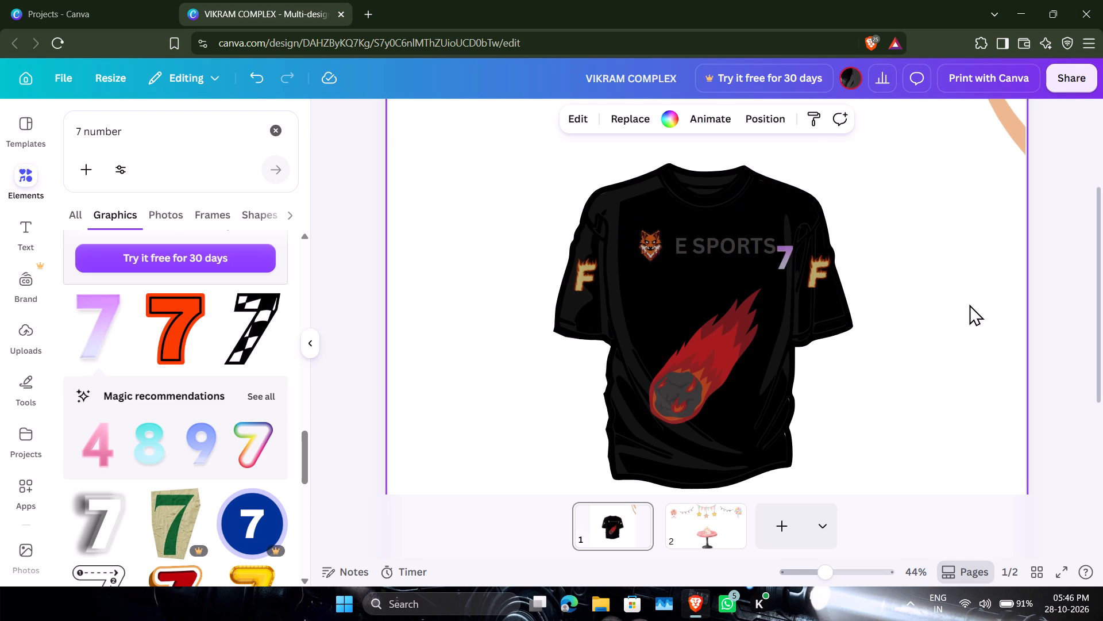
Set the transparency of the flaming F on the sleeve beside the purple 7 to 55.
{"action": "left_click_drag", "start_coordinate": [827, 568], "coordinate": [800, 574]}
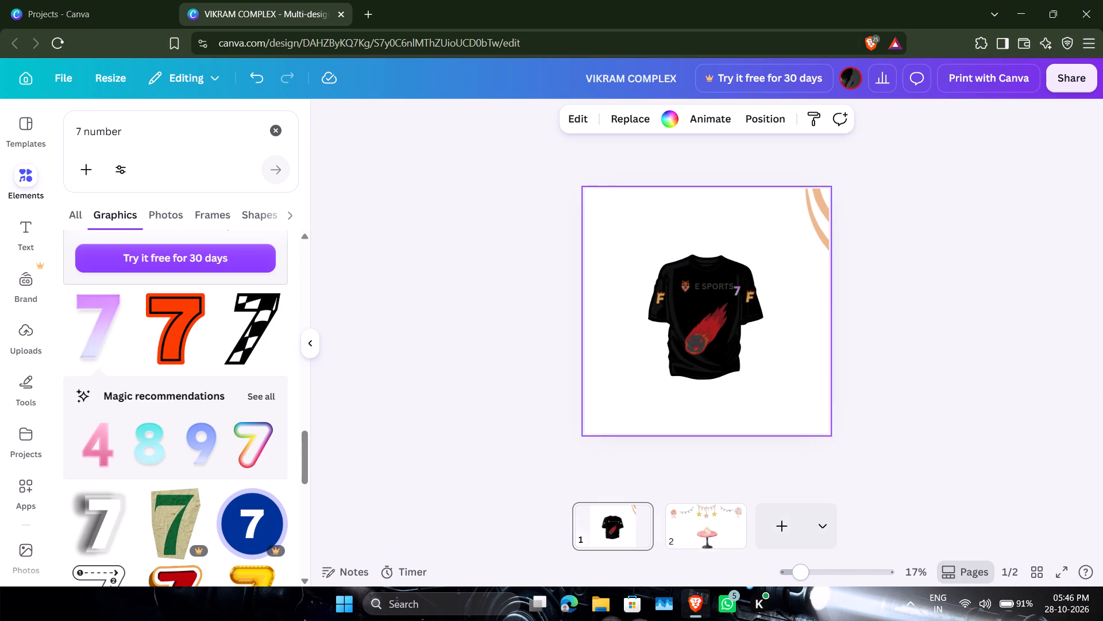
{"action": "left_click_drag", "start_coordinate": [809, 580], "coordinate": [820, 582]}
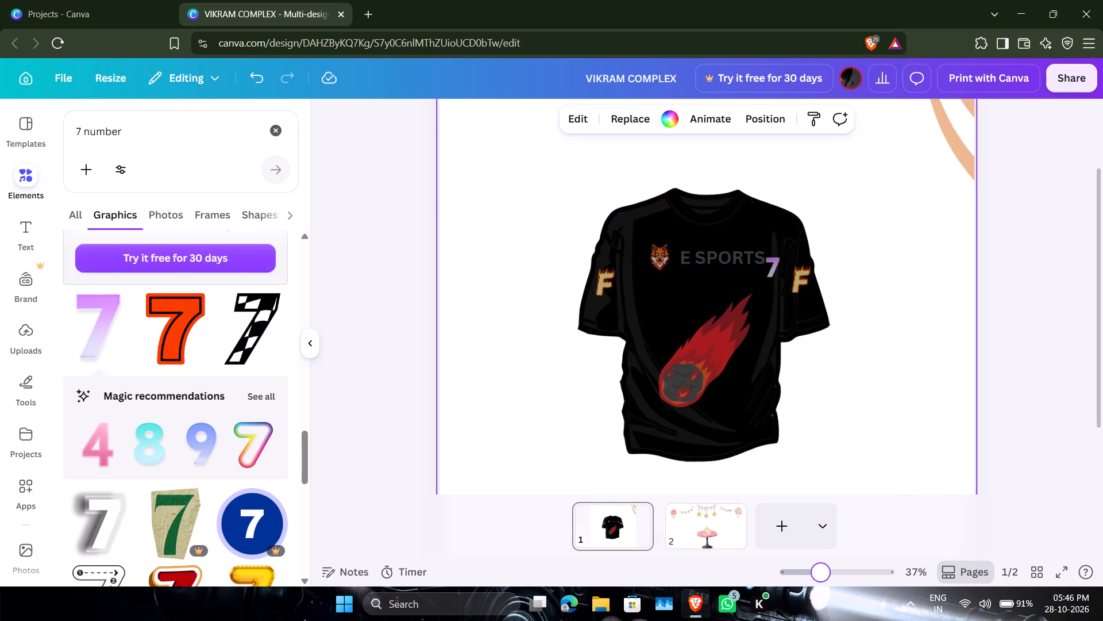
{"action": "left_click_drag", "start_coordinate": [820, 582], "coordinate": [823, 582]}
{"action": "left_click", "coordinate": [817, 289]}
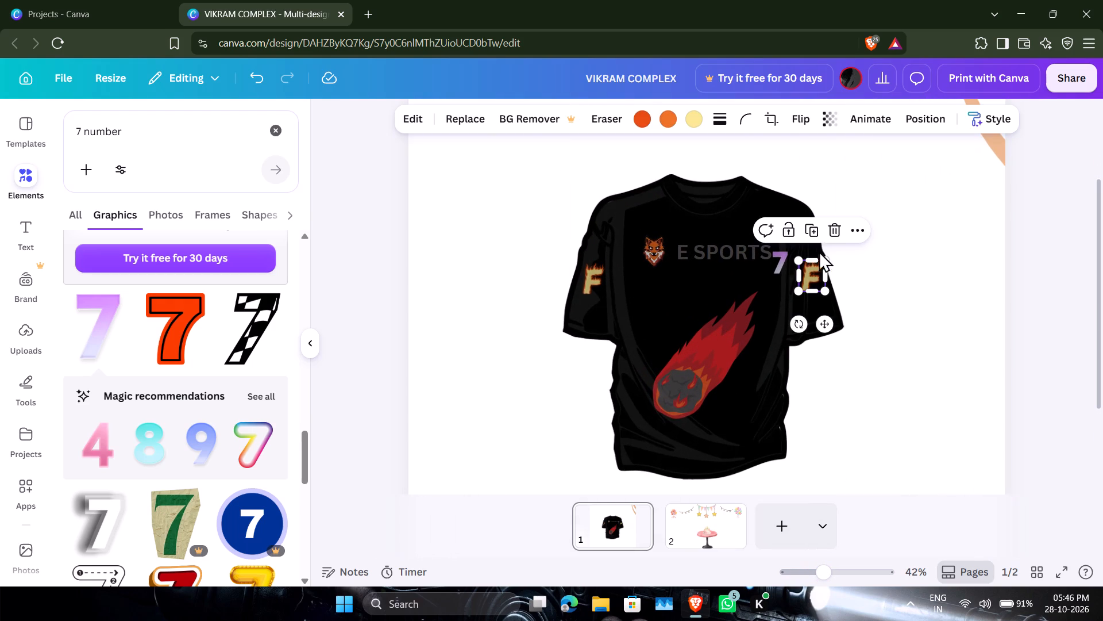
{"action": "left_click", "coordinate": [832, 123]}
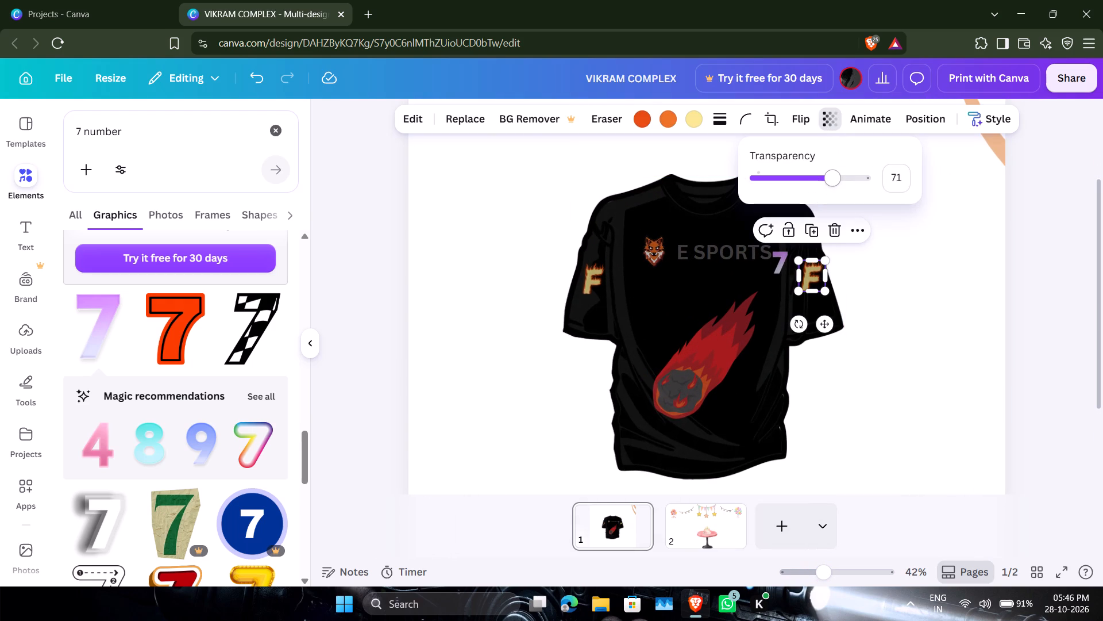
{"action": "left_click_drag", "start_coordinate": [829, 177], "coordinate": [815, 182]}
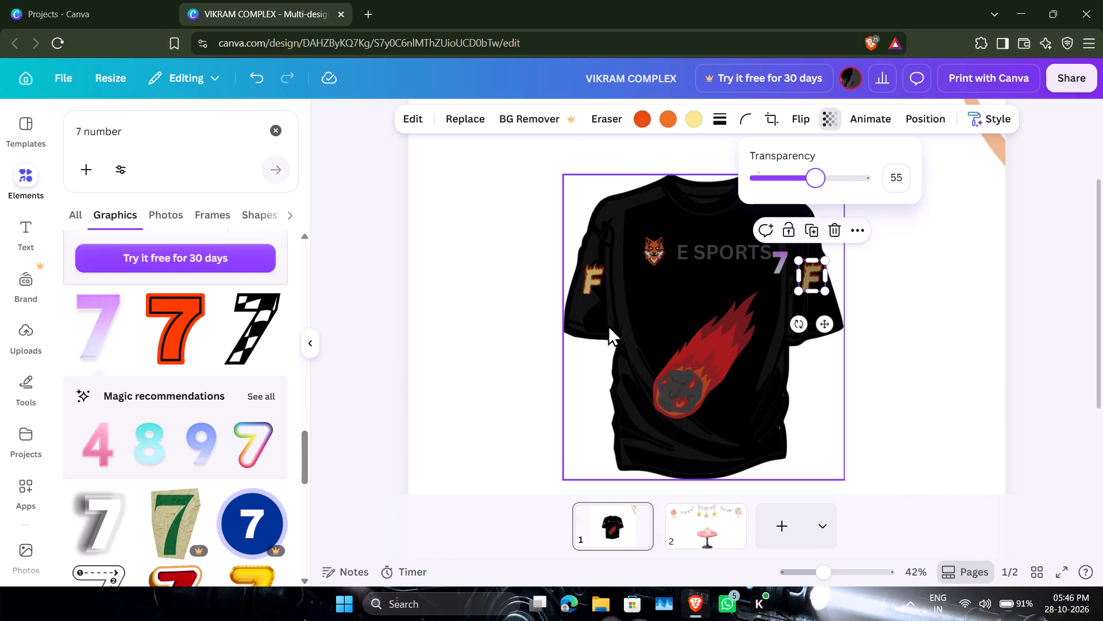
Lower the transparency value of the flaming F on the fox-side sleeve so it looks fainter, similar to the other F.
{"action": "left_click", "coordinate": [596, 286]}
{"action": "left_click", "coordinate": [825, 121]}
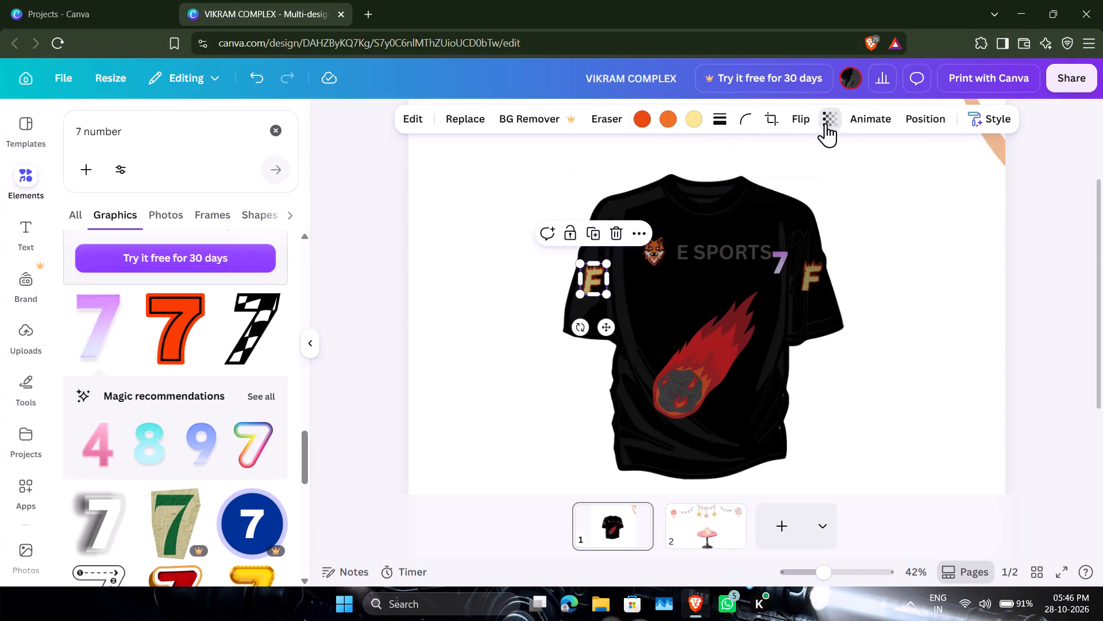
{"action": "left_click_drag", "start_coordinate": [823, 174], "coordinate": [820, 184]}
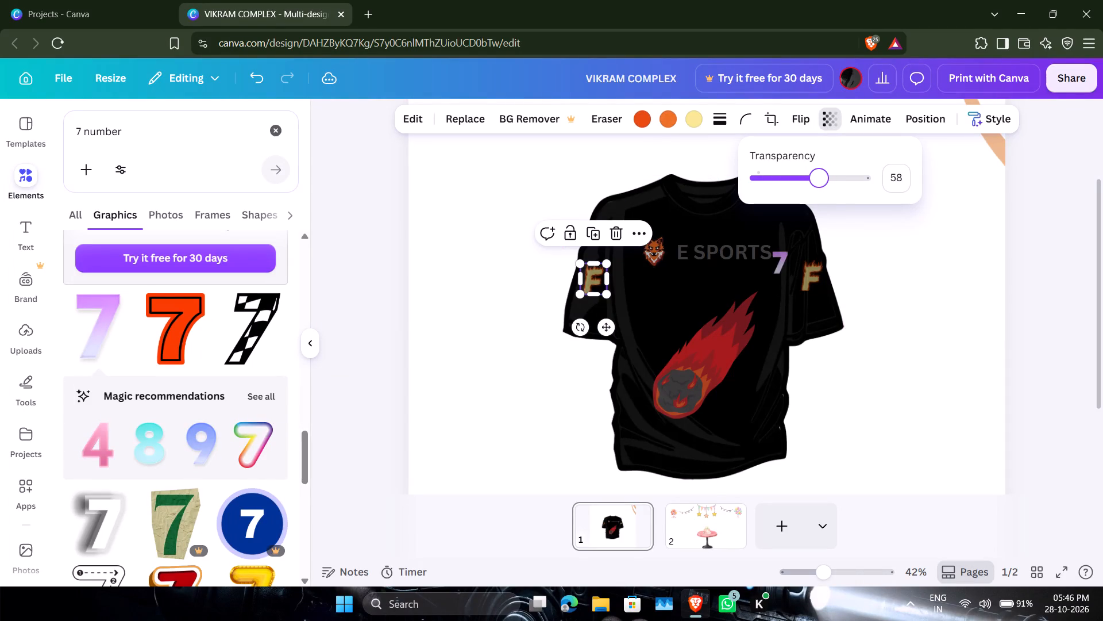
{"action": "left_click_drag", "start_coordinate": [820, 184], "coordinate": [823, 185]}
{"action": "left_click", "coordinate": [915, 273]}
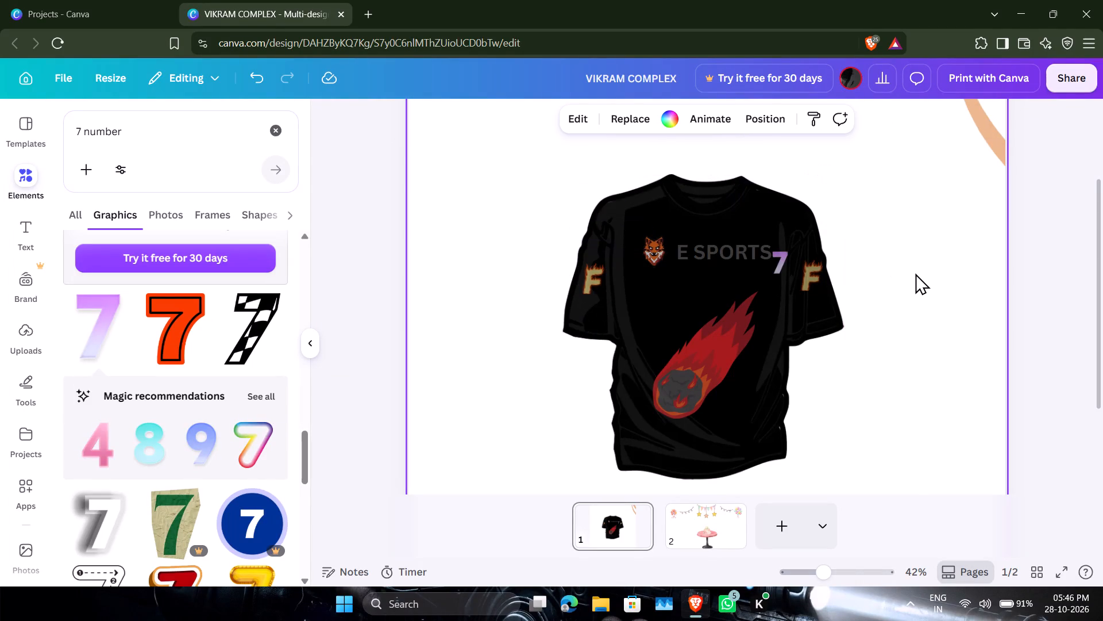
{"action": "left_click", "coordinate": [915, 273]}
{"action": "left_click", "coordinate": [1081, 267]}
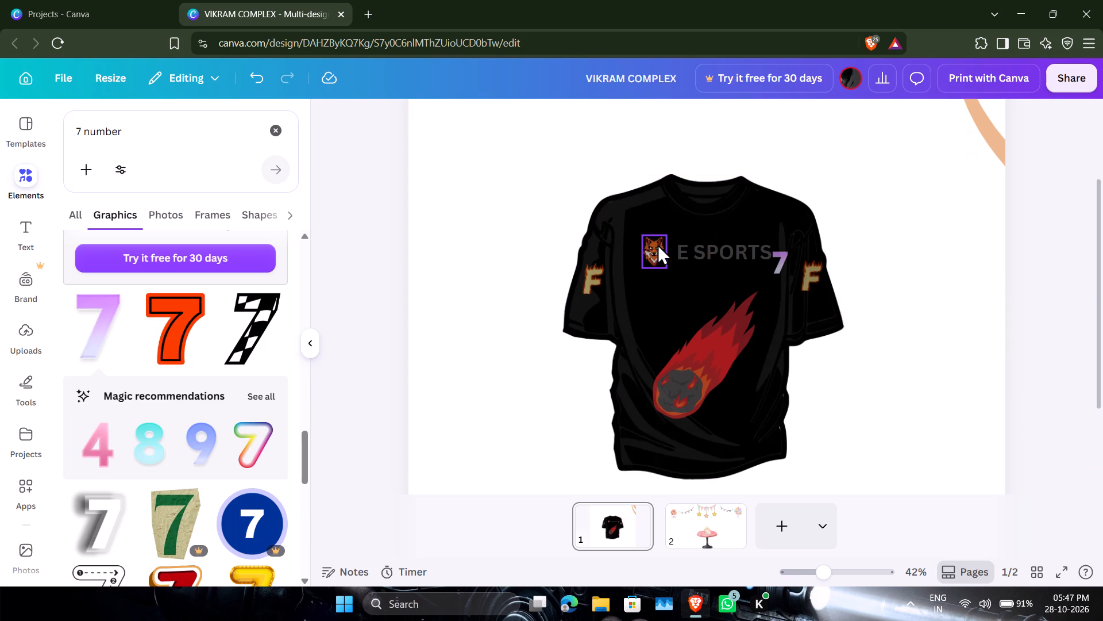
Move the fox head slightly away from the E SPORTS text towards the nearby sleeve, keeping it level with the text.
{"action": "left_click_drag", "start_coordinate": [649, 247], "coordinate": [640, 253]}
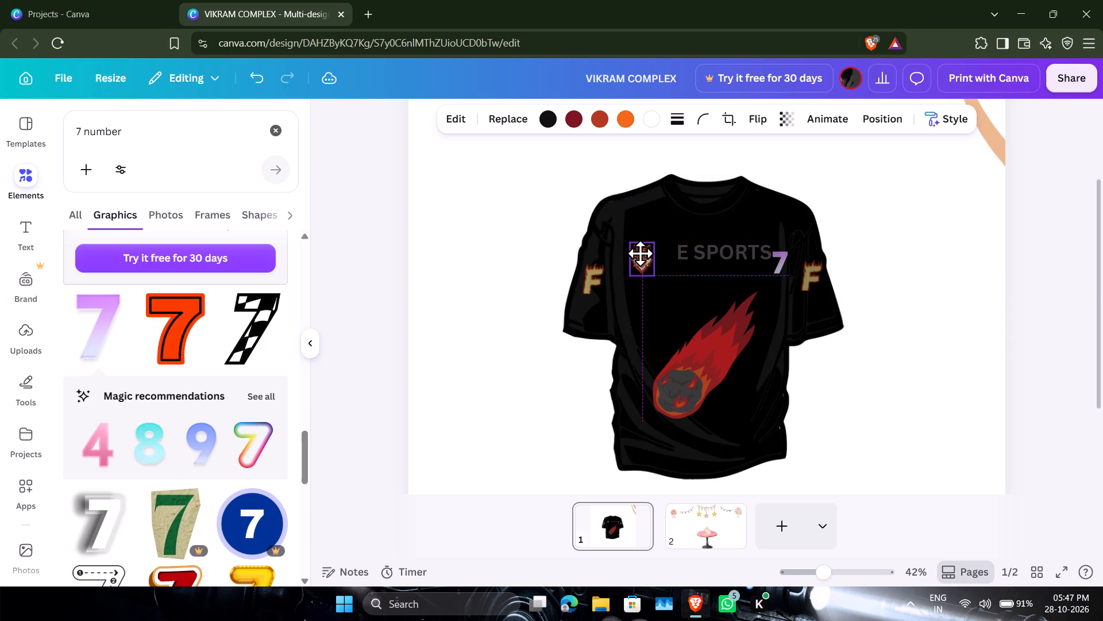
{"action": "left_click_drag", "start_coordinate": [640, 253], "coordinate": [642, 253]}
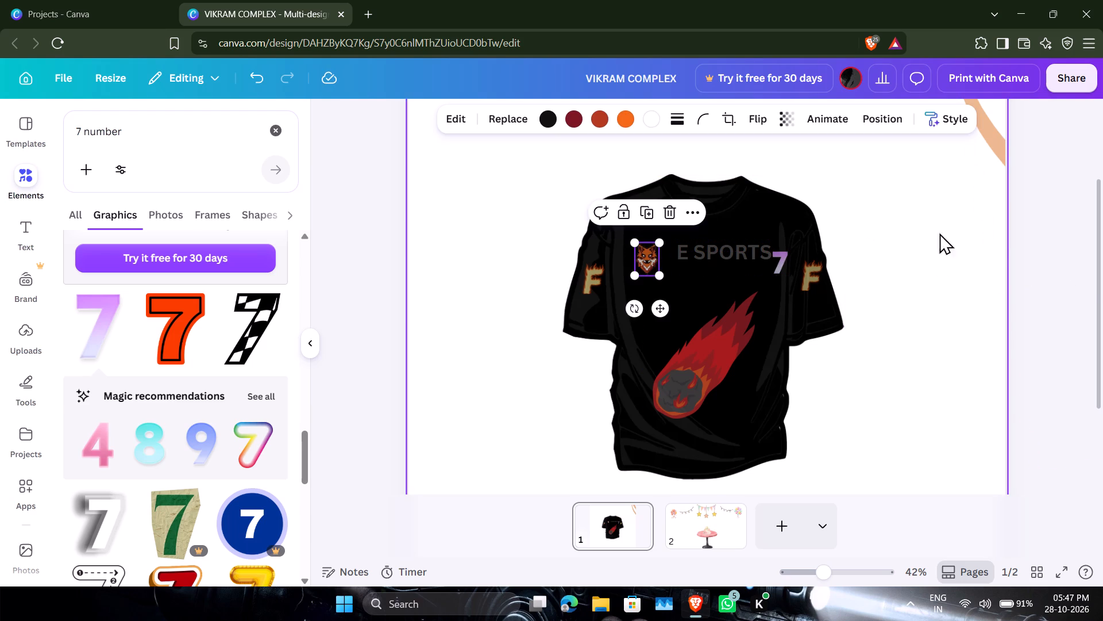
{"action": "left_click", "coordinate": [1059, 220]}
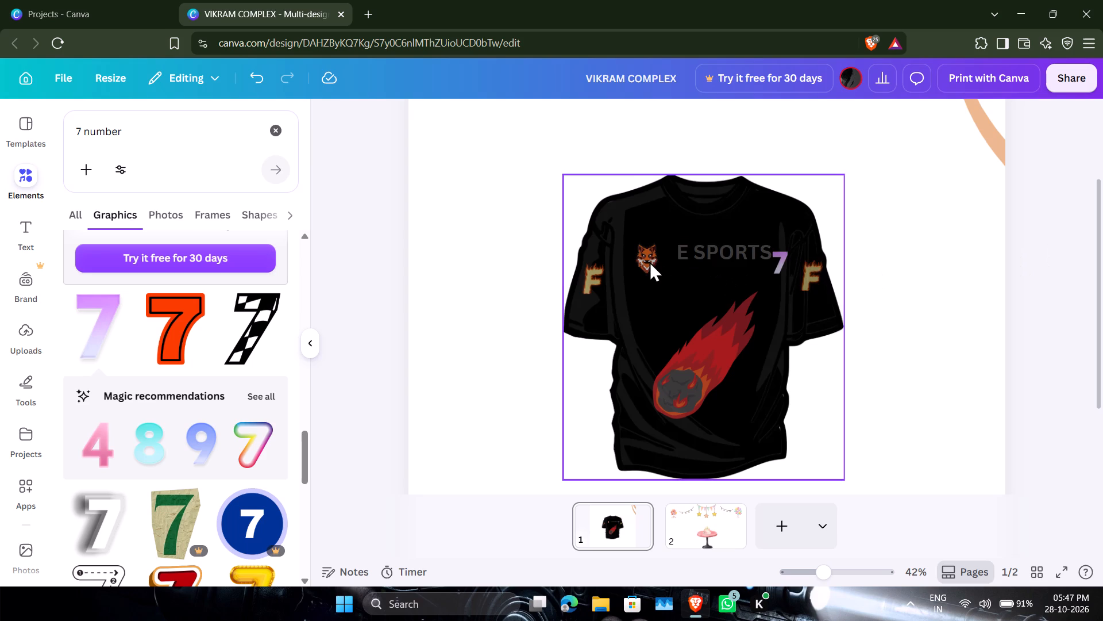
{"action": "left_click_drag", "start_coordinate": [649, 255], "coordinate": [646, 248]}
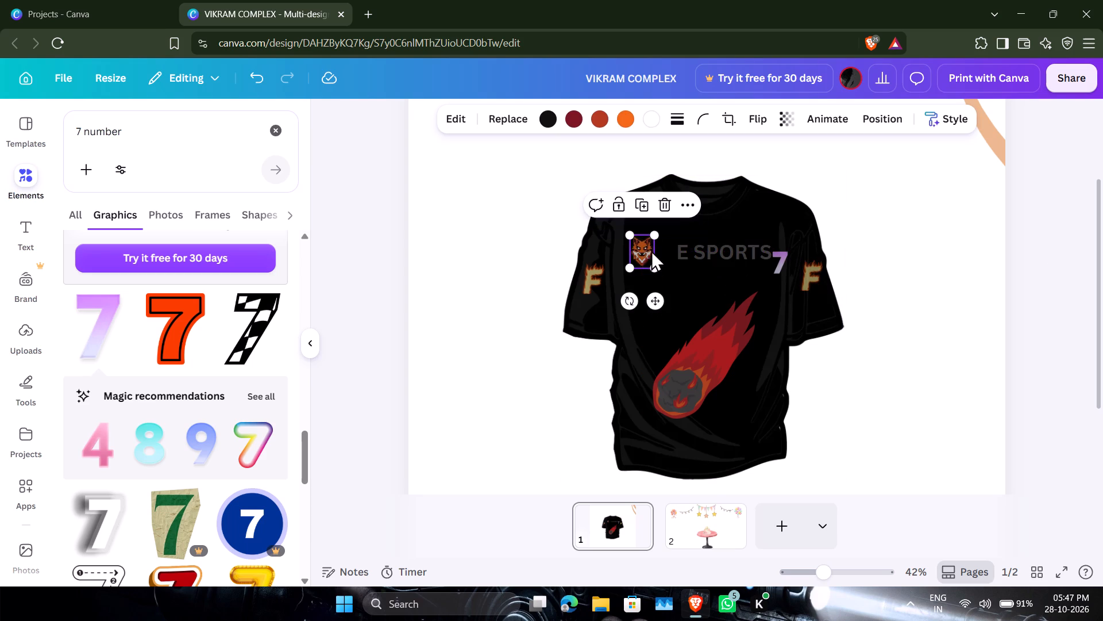
{"action": "left_click", "coordinate": [1053, 243]}
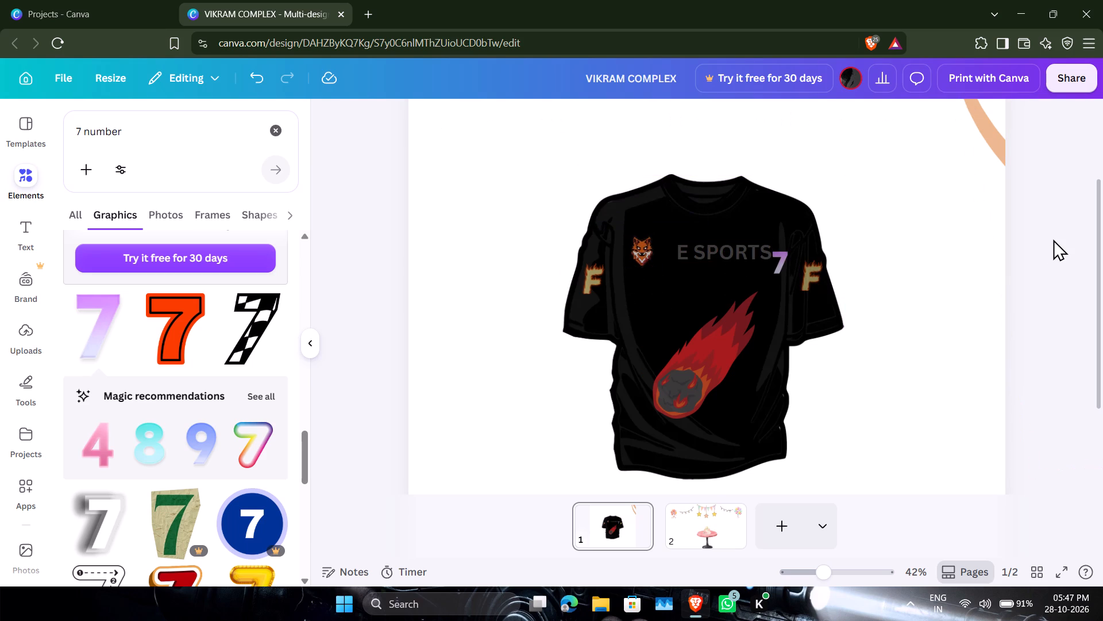